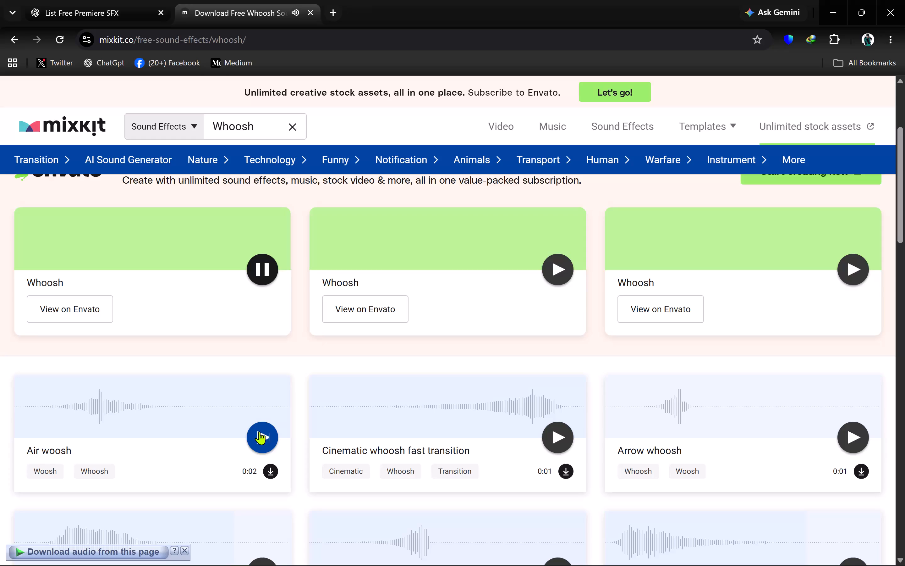
Search the Mixkit sound effects library for "reverse Whoosh".
left_click(211, 133)
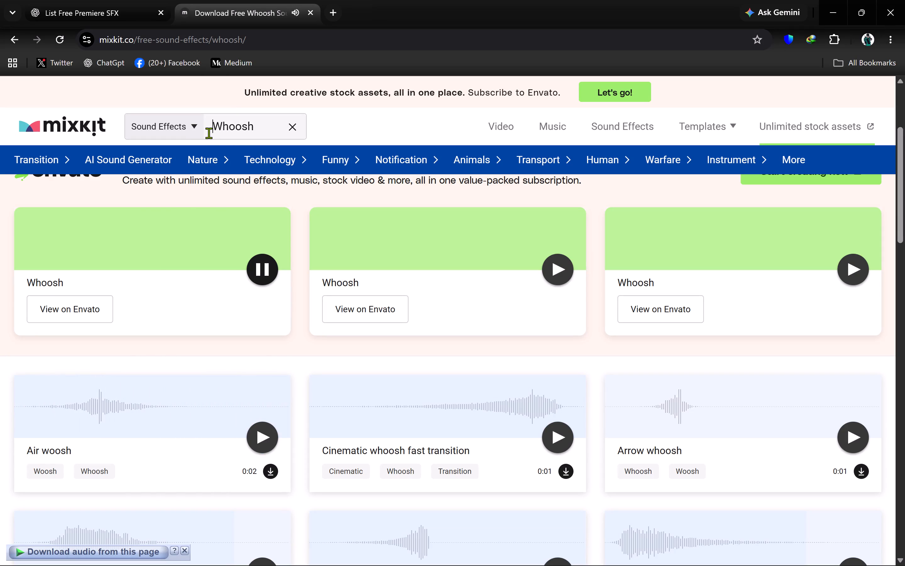
type("reverse")
key("space")
key("Return")
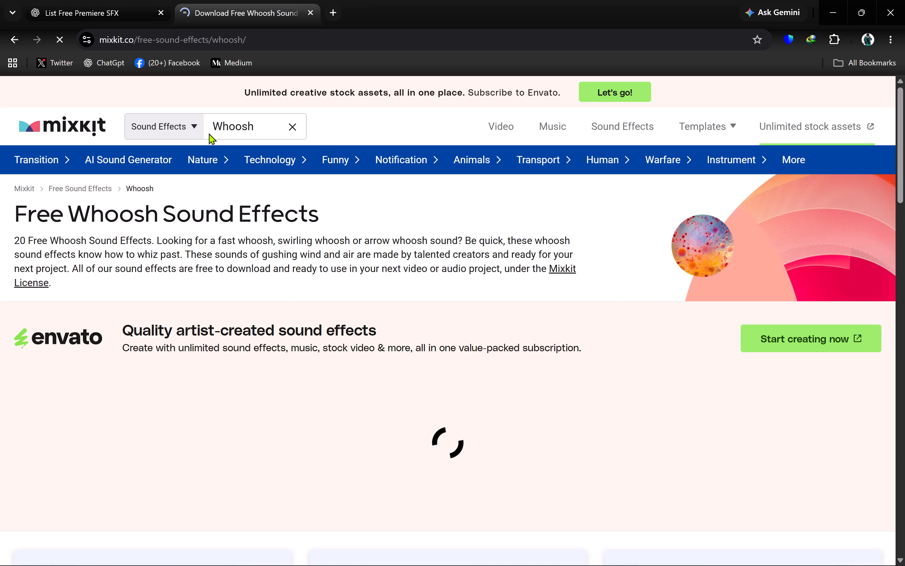
Preview the Air woosh sound effect, download it, and dismiss the promotional overlay.
scroll(162, 409, "down", 6)
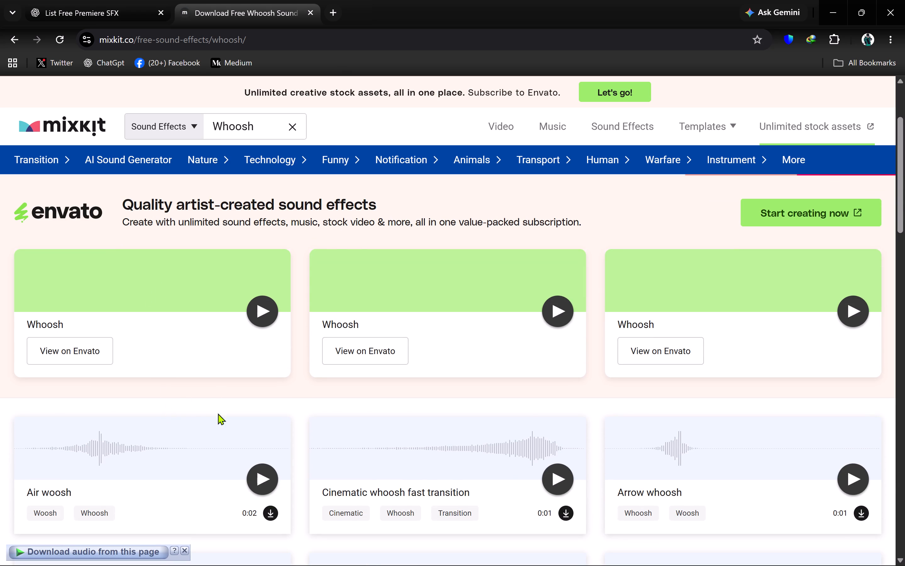
scroll(221, 426, "down", 6)
left_click(259, 361)
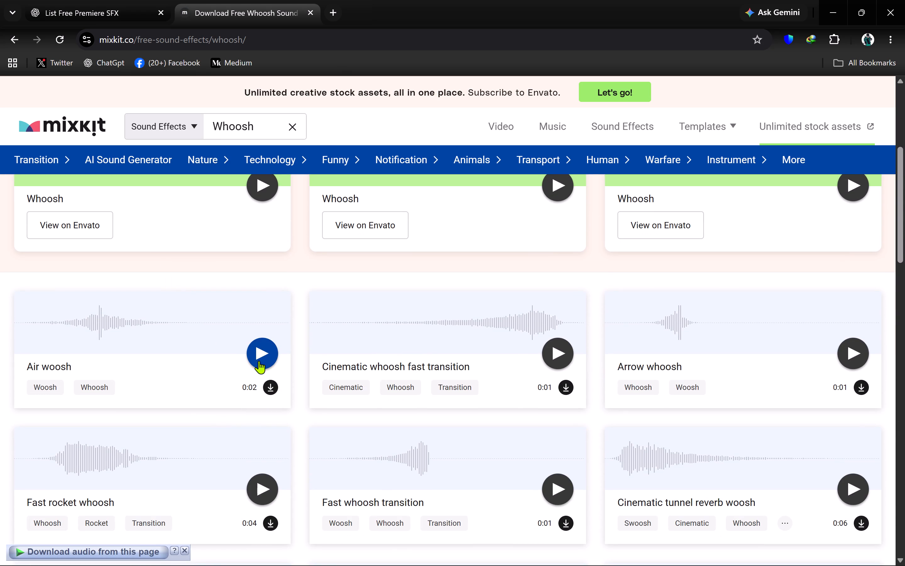
left_click(271, 390)
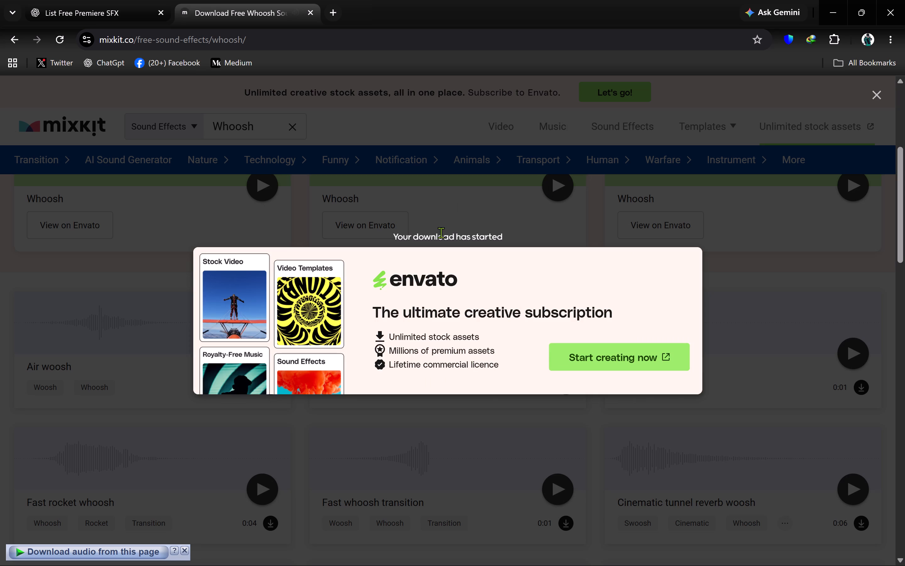
left_click(430, 194)
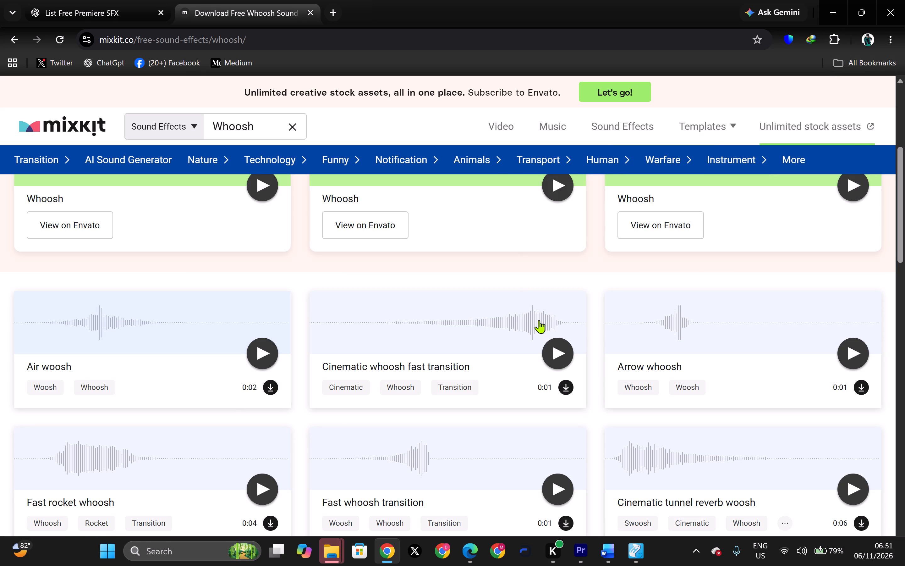
Resume the paused Air woosh download from the browser's download history and return to the Whoosh sound effects page.
key("ctrl+j")
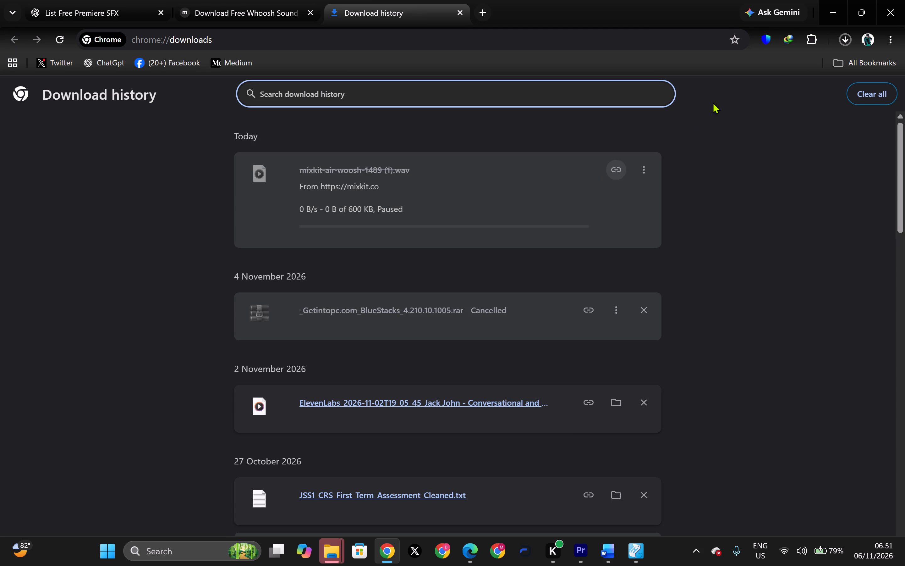
left_click(849, 40)
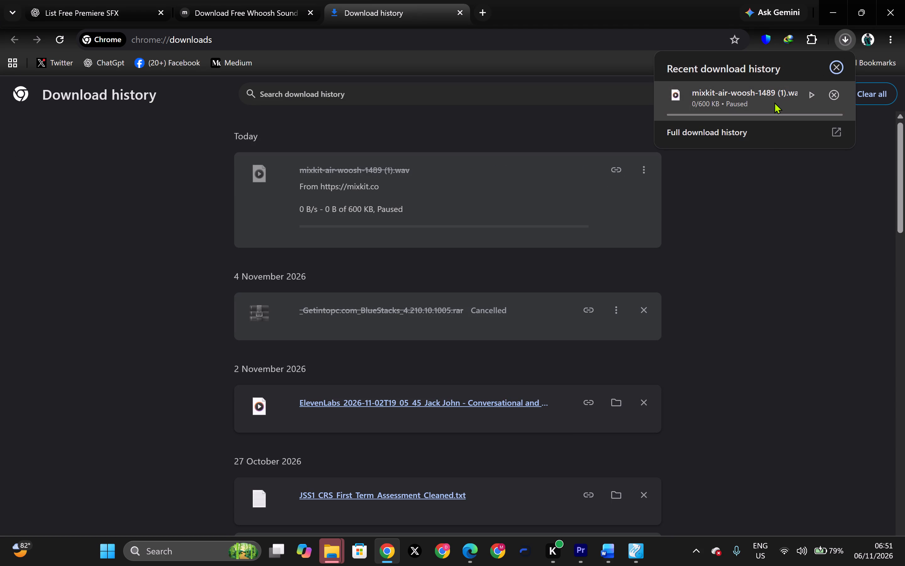
left_click(810, 102)
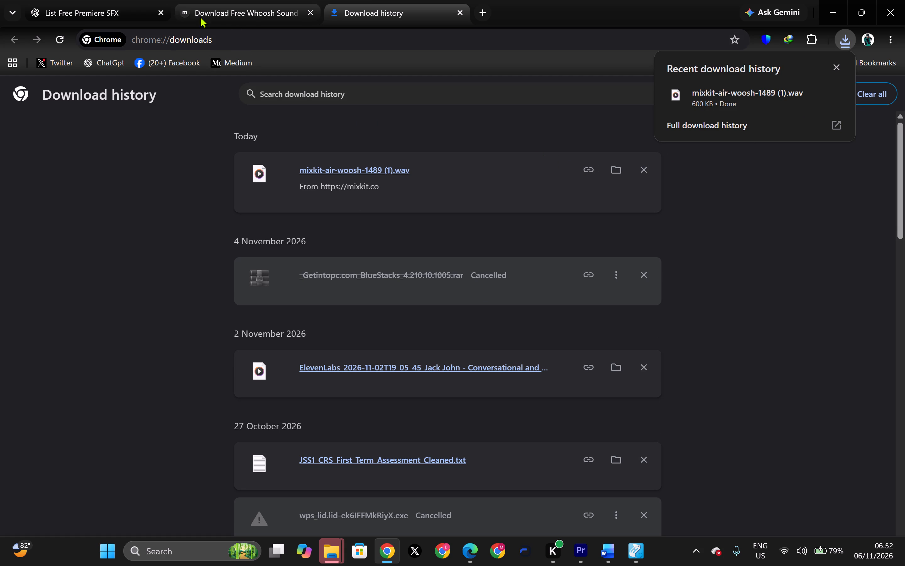
left_click(269, 15)
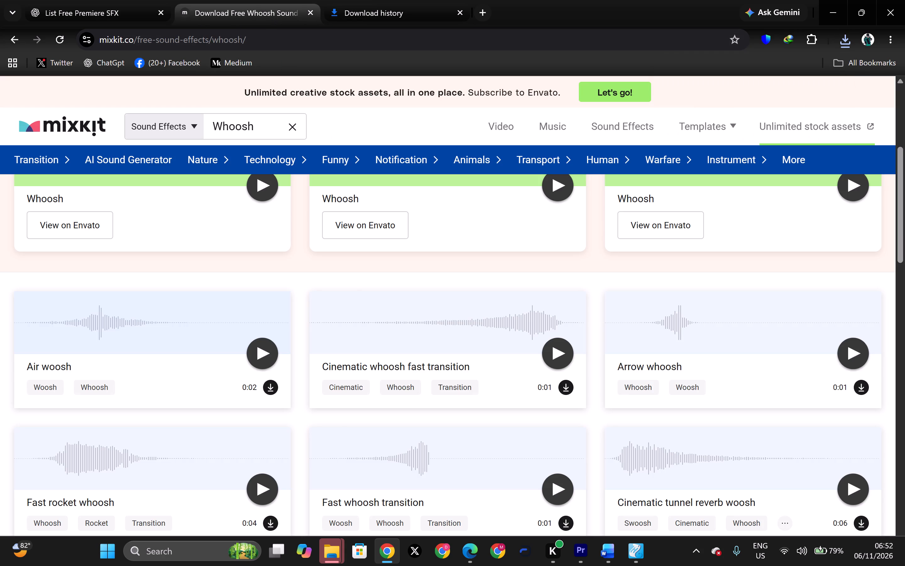
Switch to Premiere Pro and play the IMG_2261 sequence from its start.
left_click(575, 557)
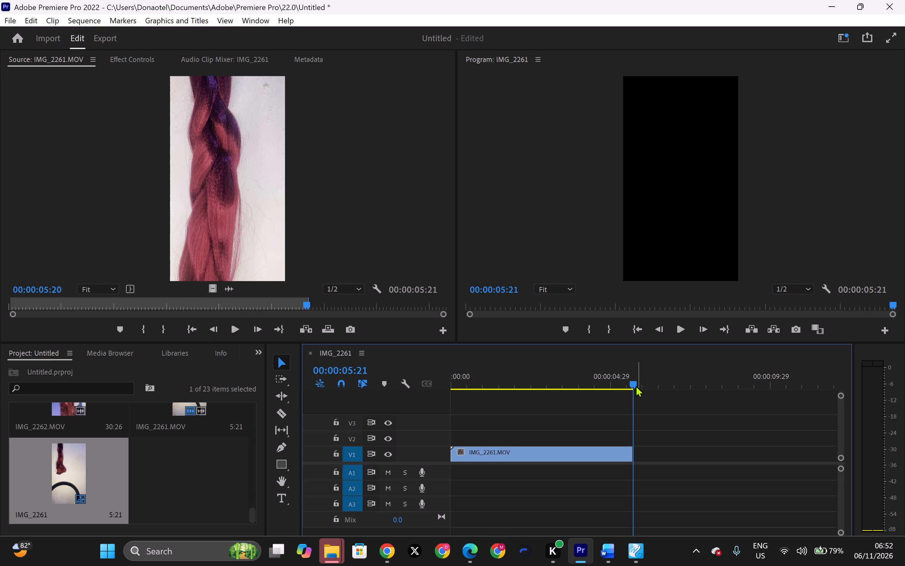
left_click_drag(636, 384, 414, 399)
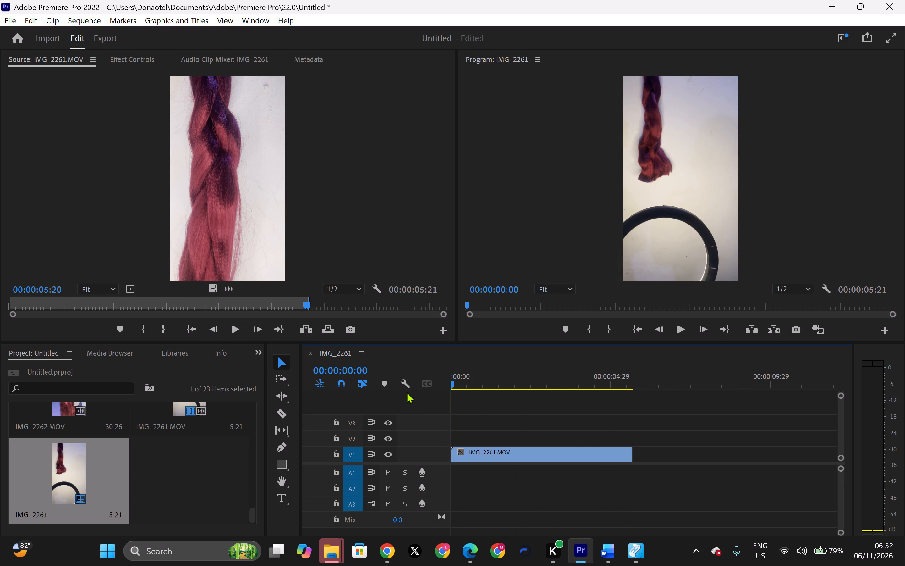
key("space")
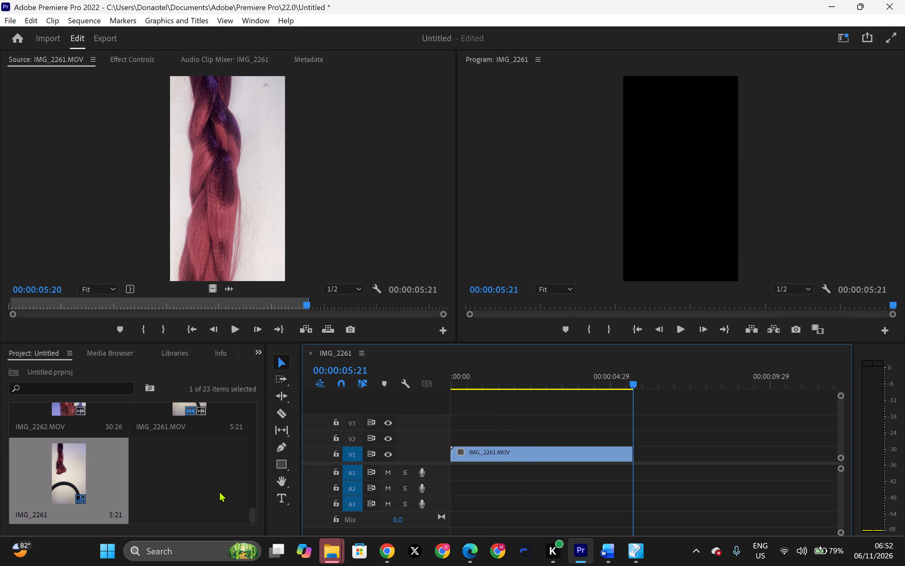
Browse the footage in the project bin and open IMG_2268.MOV in the Source monitor.
scroll(219, 492, "down", 4, "ctrl")
scroll(219, 495, "up", 6, "ctrl")
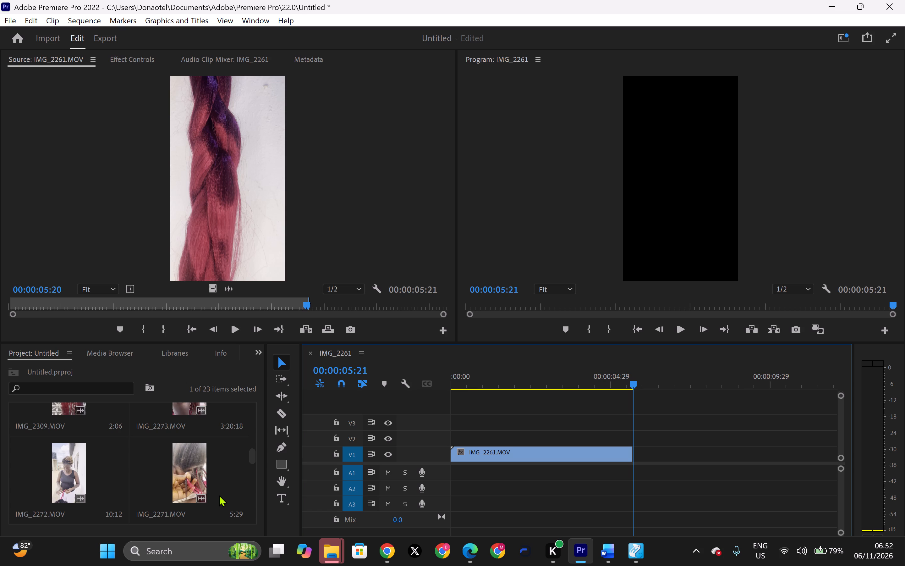
scroll(219, 495, "up", 2)
scroll(118, 429, "up", 10)
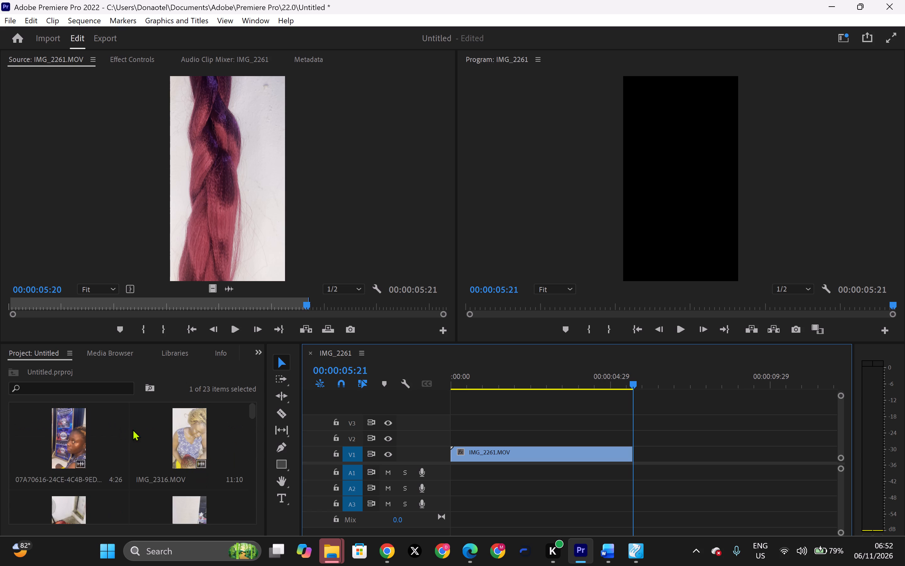
scroll(170, 476, "down", 6)
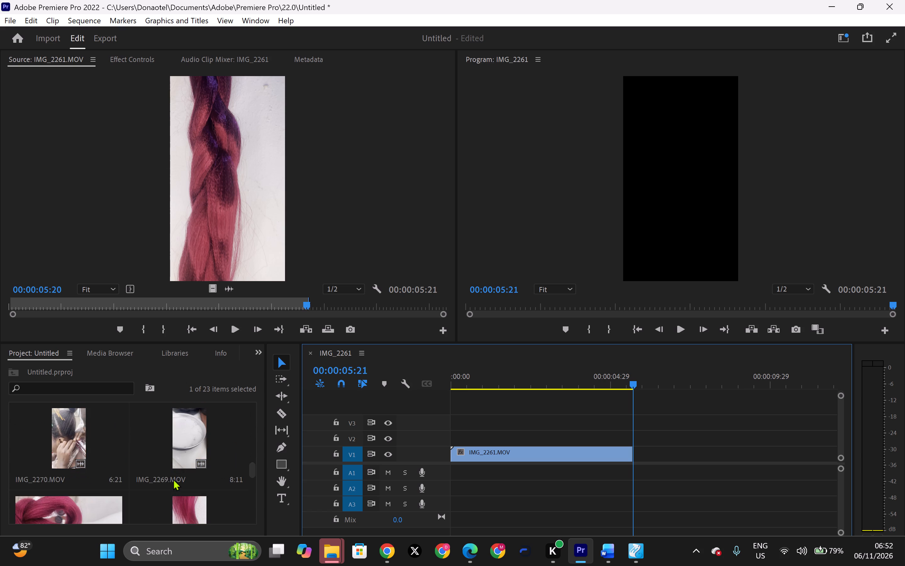
scroll(177, 484, "down", 6)
scroll(176, 478, "up", 2)
scroll(164, 489, "down", 5)
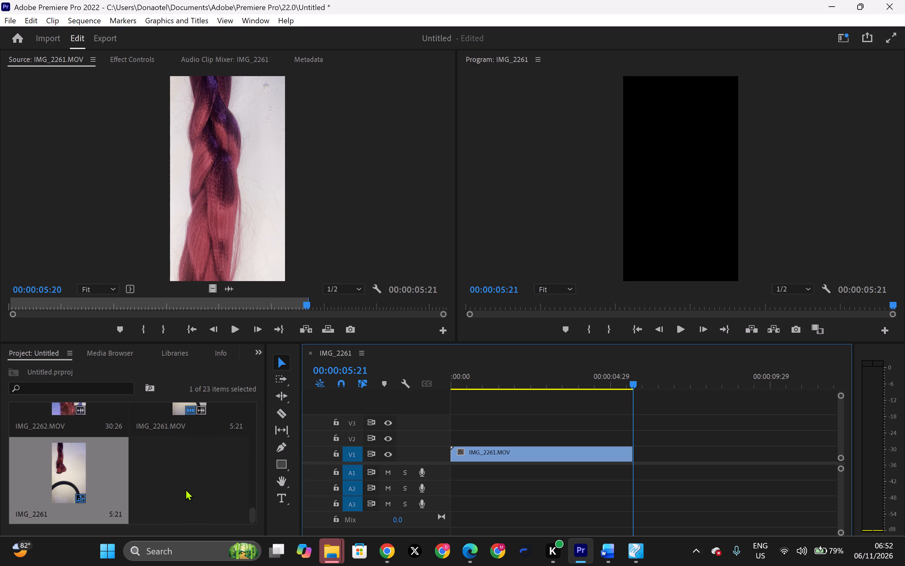
scroll(185, 489, "down", 7)
left_click_drag(252, 514, 247, 508)
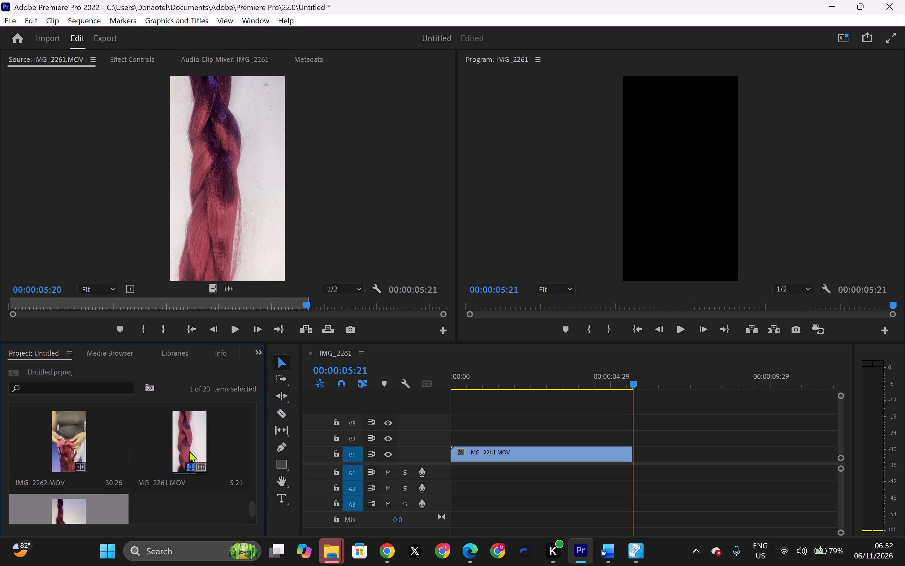
left_click_drag(251, 510, 251, 505)
left_click(251, 505)
left_click(251, 505)
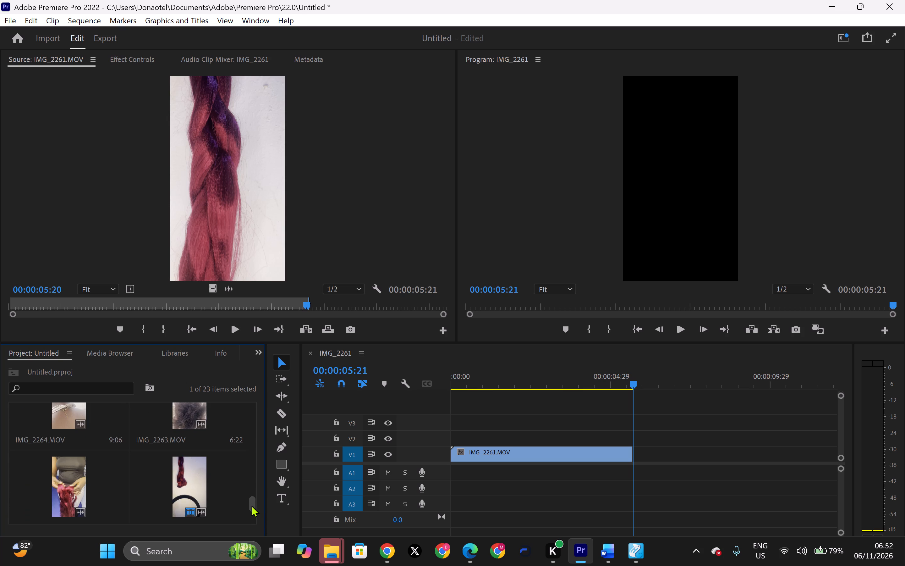
left_click_drag(251, 504, 248, 489)
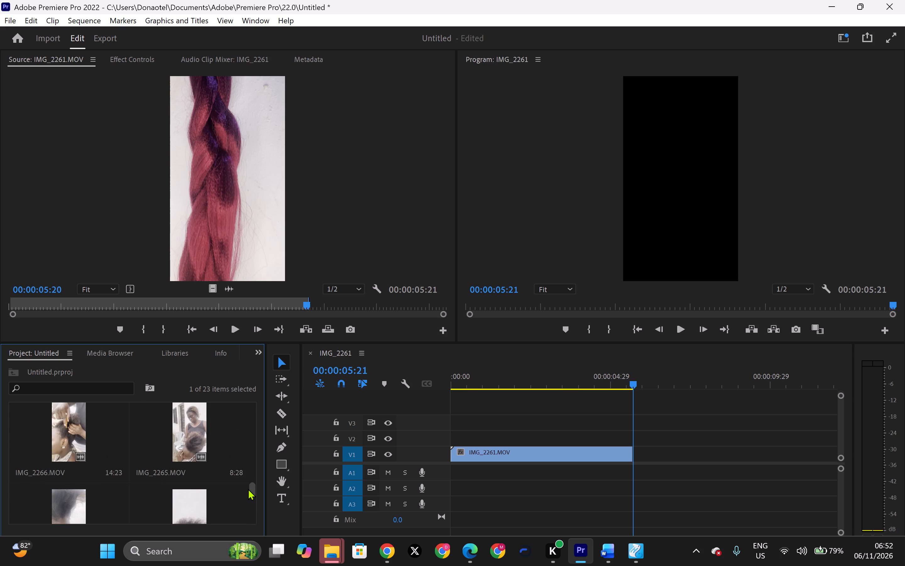
left_click_drag(248, 489, 248, 482)
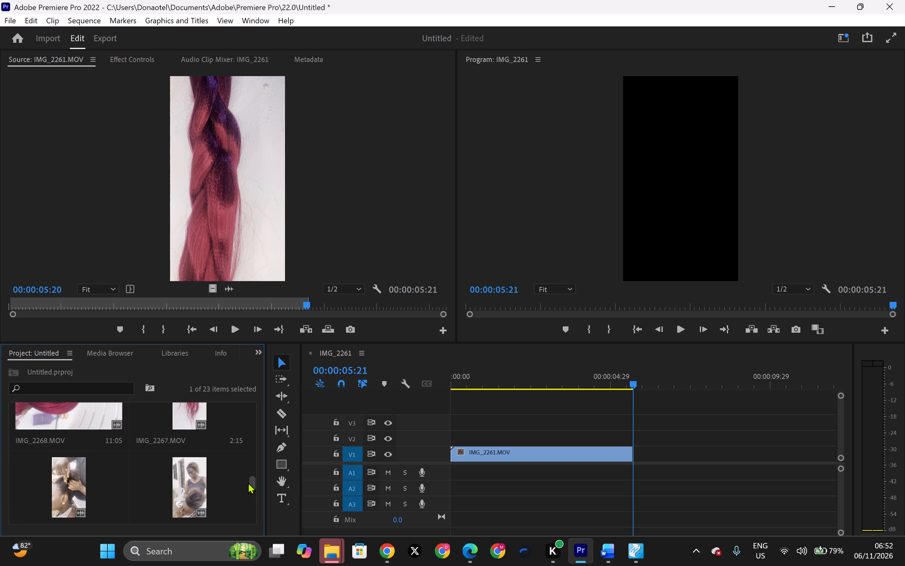
left_click_drag(248, 482, 248, 479)
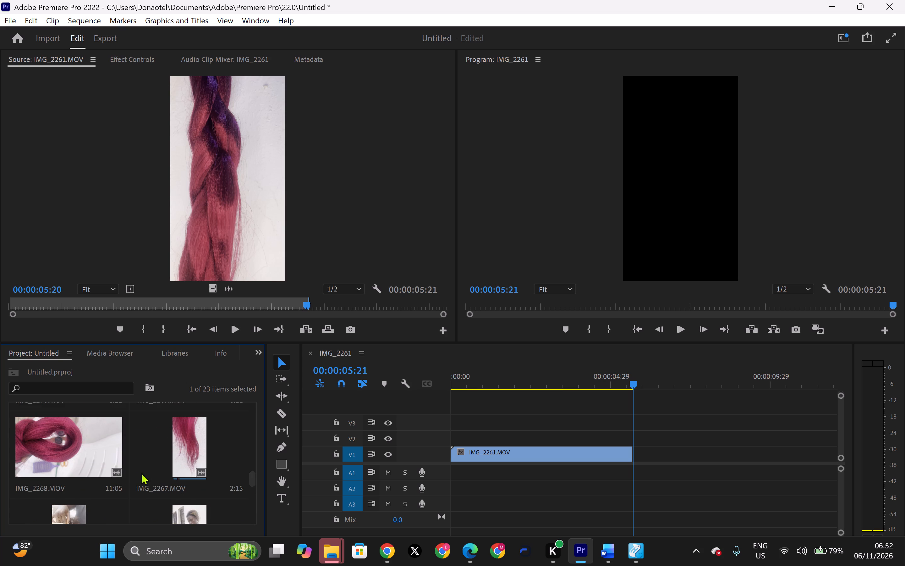
double_click(65, 463)
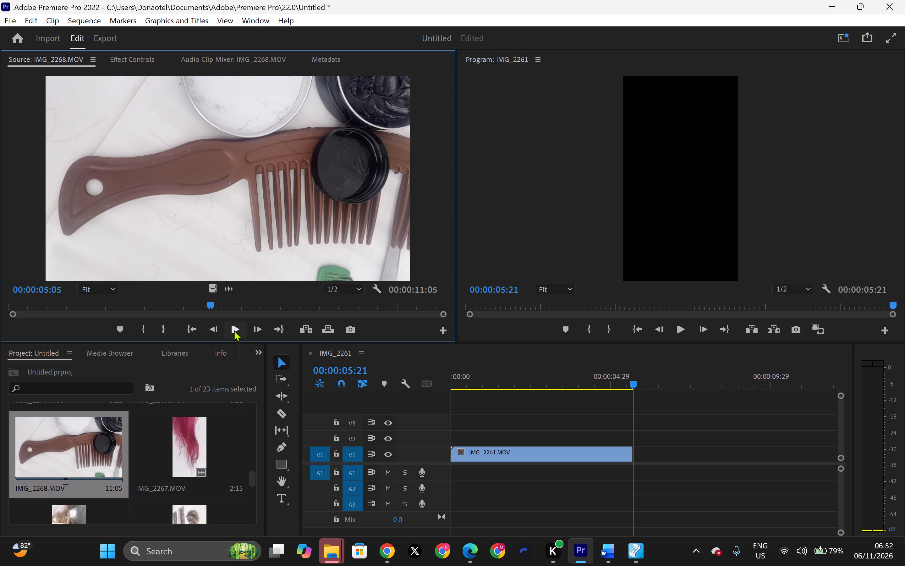
Play IMG_2268.MOV in the Source monitor to review its footage.
left_click(234, 330)
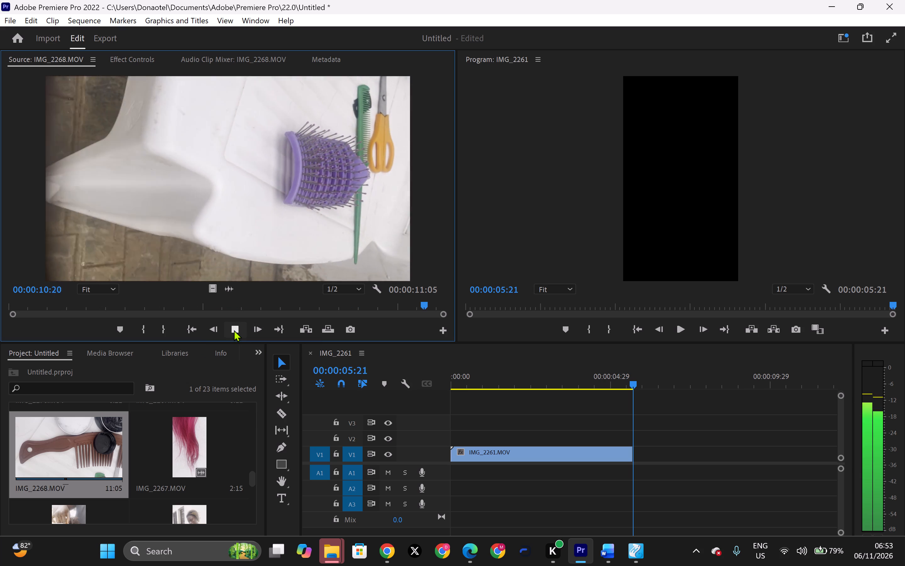
left_click(234, 330)
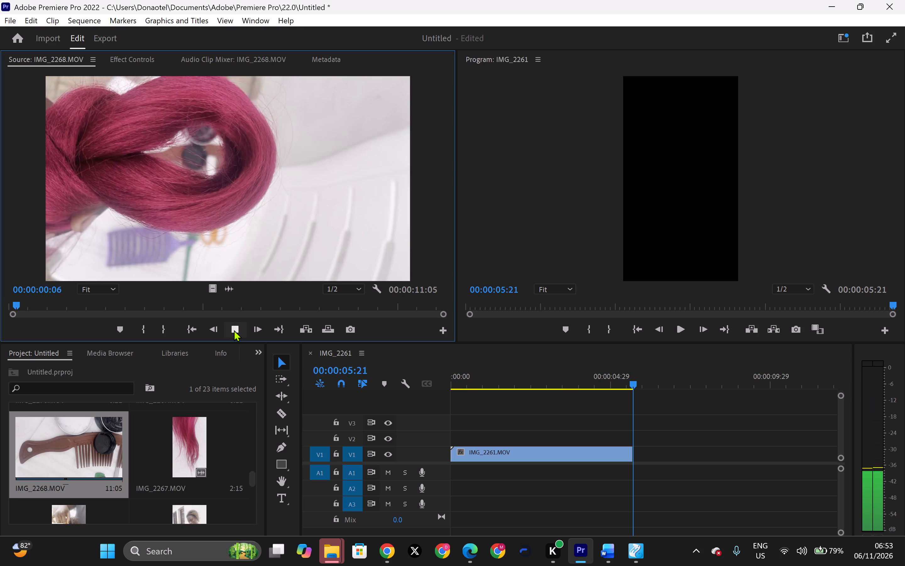
key("space")
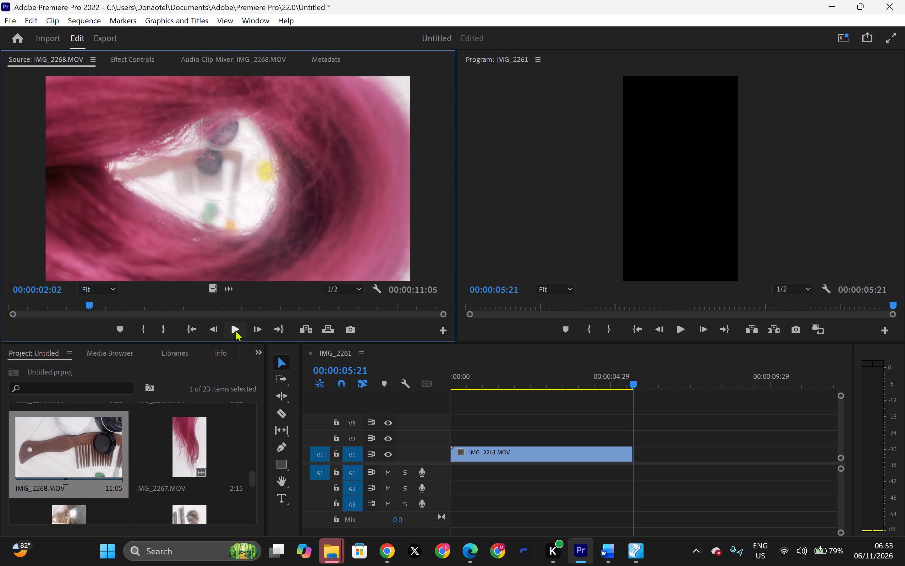
Mark the In point of IMG_2268.MOV at 00:00:00:29 in the Source monitor.
left_click_drag(89, 306, 81, 307)
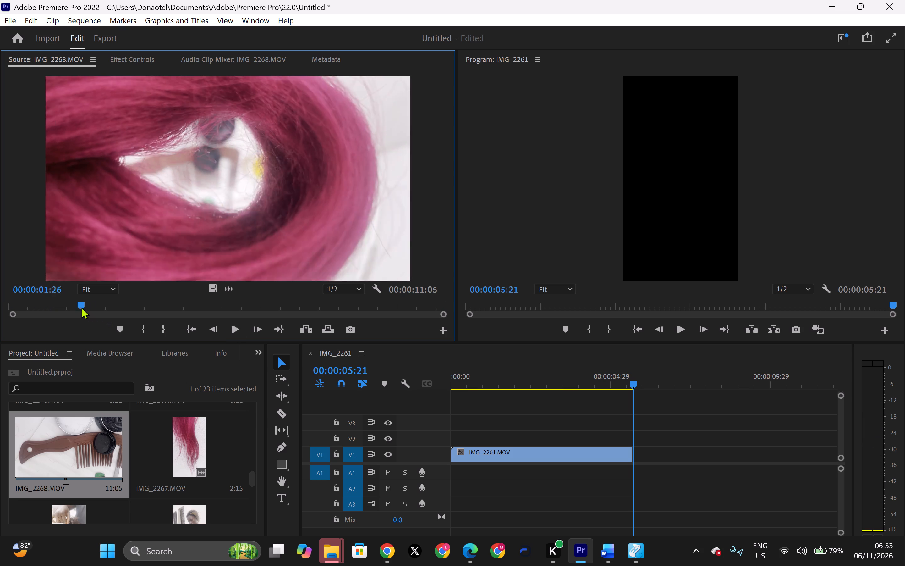
left_click_drag(81, 307, 14, 313)
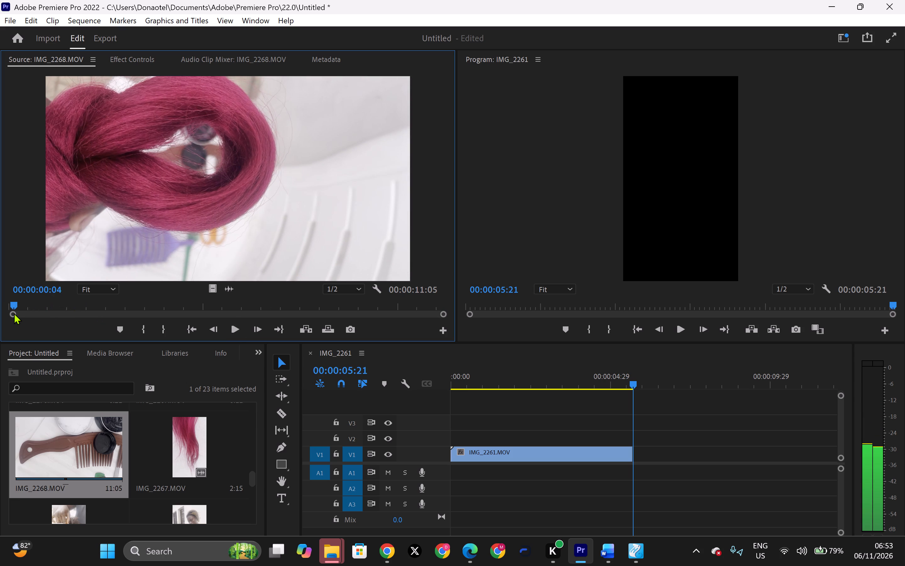
left_click_drag(14, 313, 0, 307)
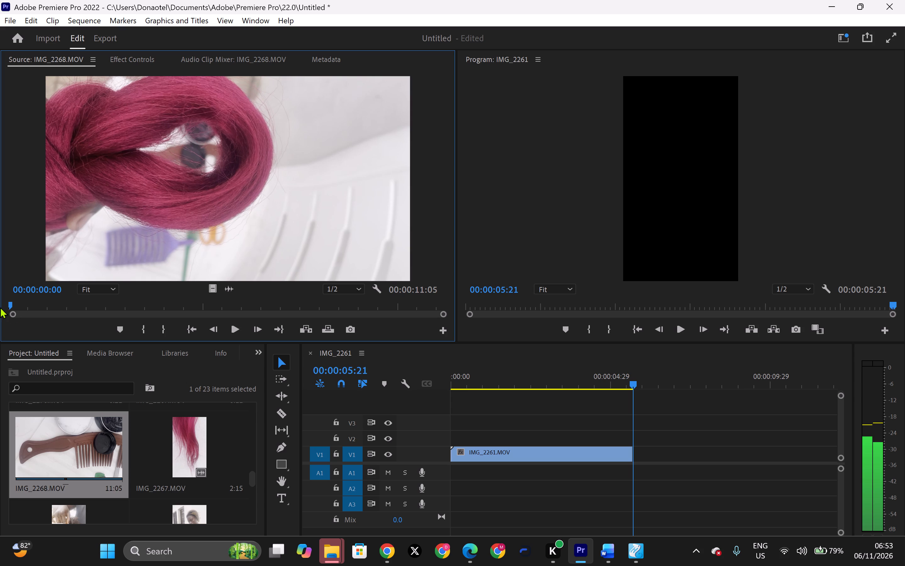
left_click_drag(0, 307, 51, 298)
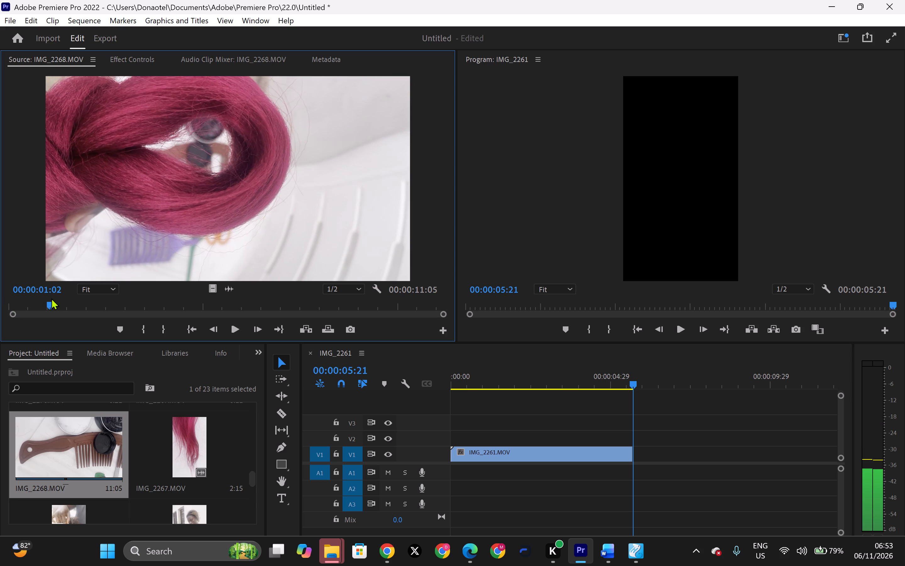
left_click_drag(51, 298, 0, 313)
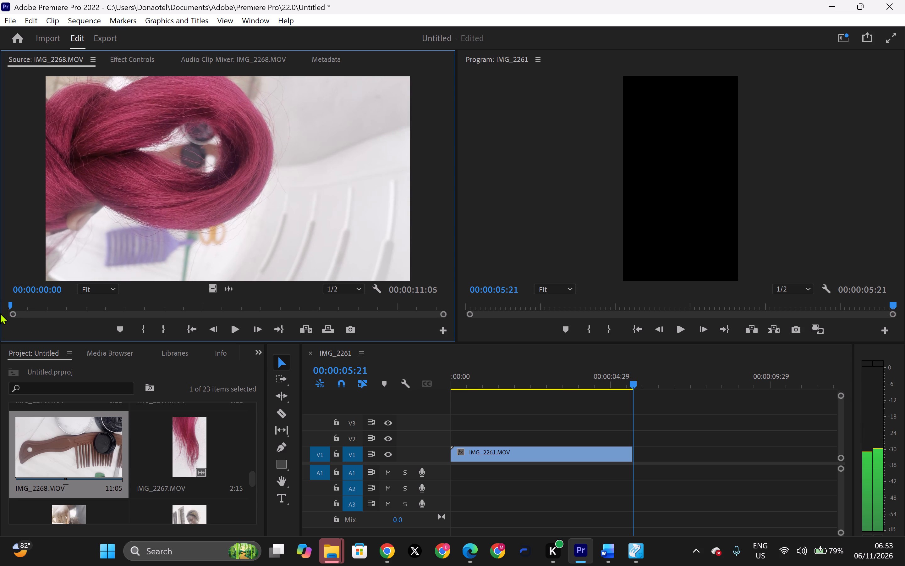
left_click_drag(0, 313, 42, 305)
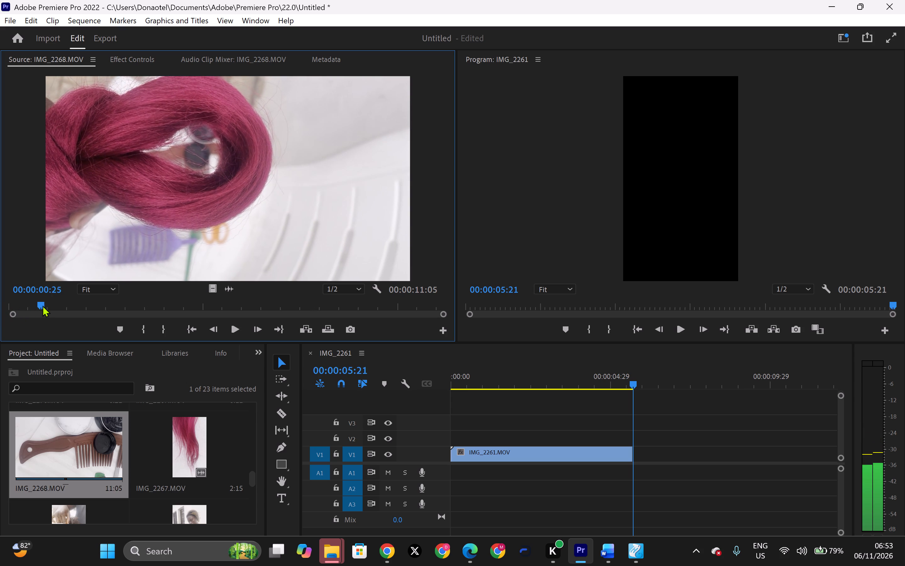
left_click_drag(42, 305, 46, 304)
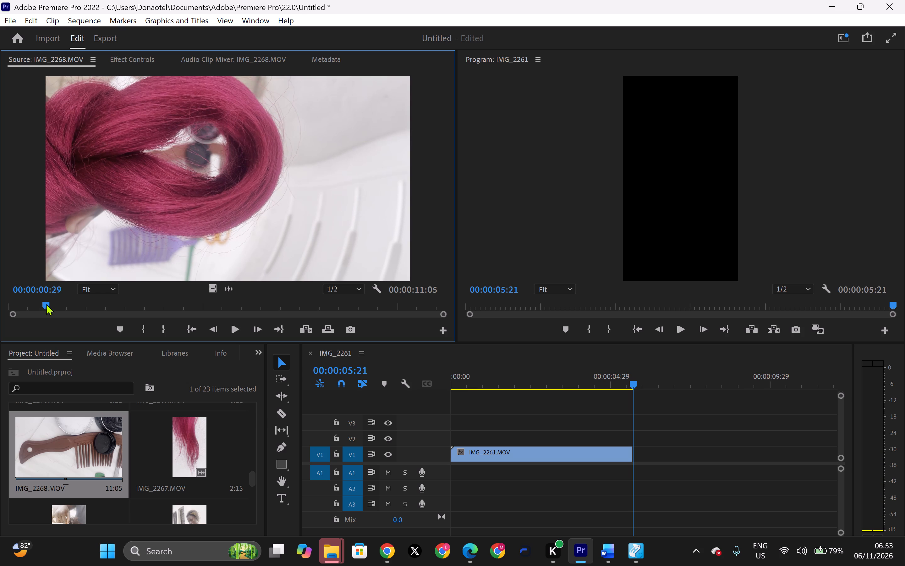
left_click(143, 328)
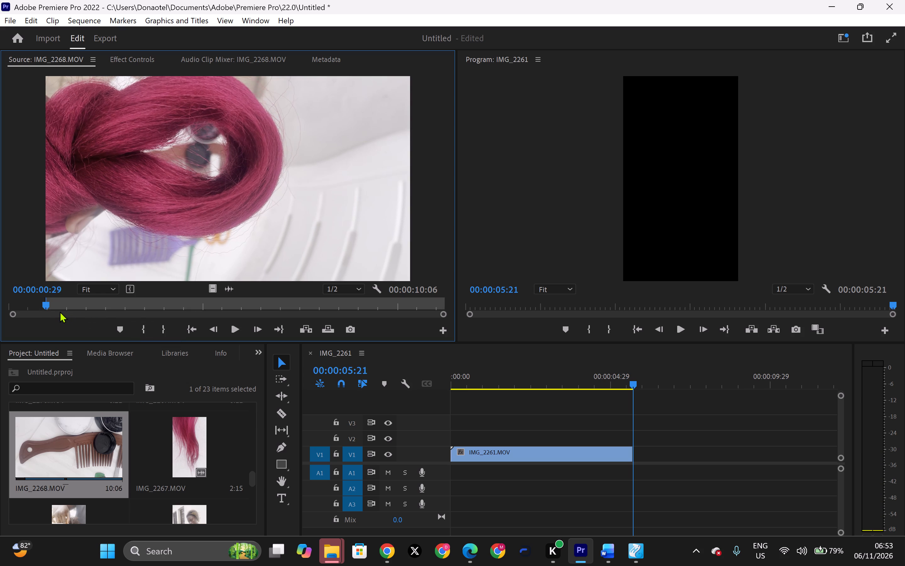
Review IMG_2268.MOV in the Source monitor and mark its Out point at 00:00:03:27.
key("space")
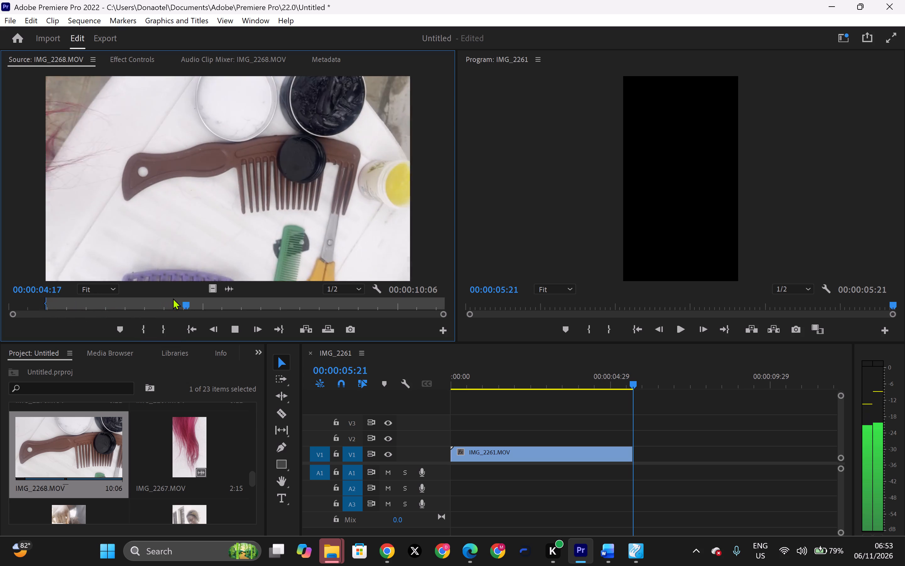
key("space")
left_click_drag(204, 308, 149, 312)
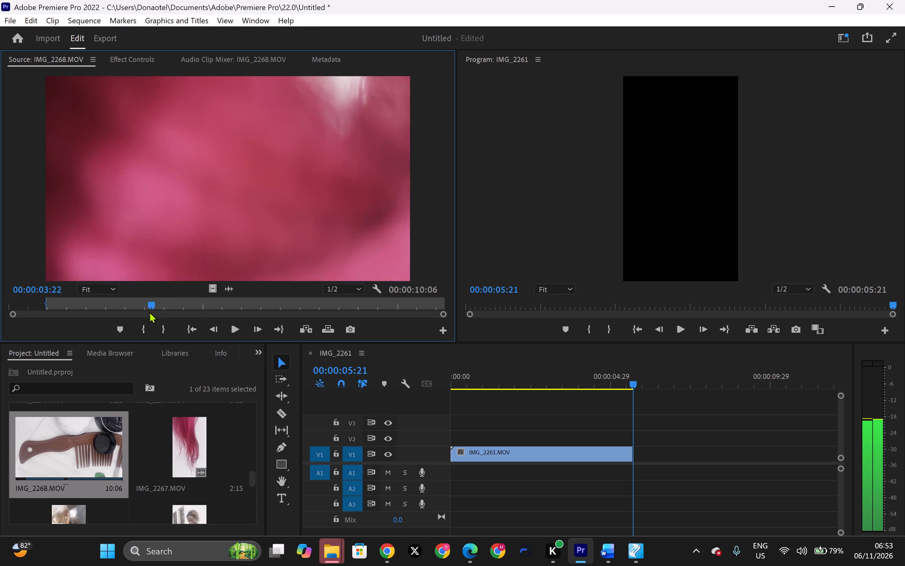
left_click_drag(149, 312, 154, 308)
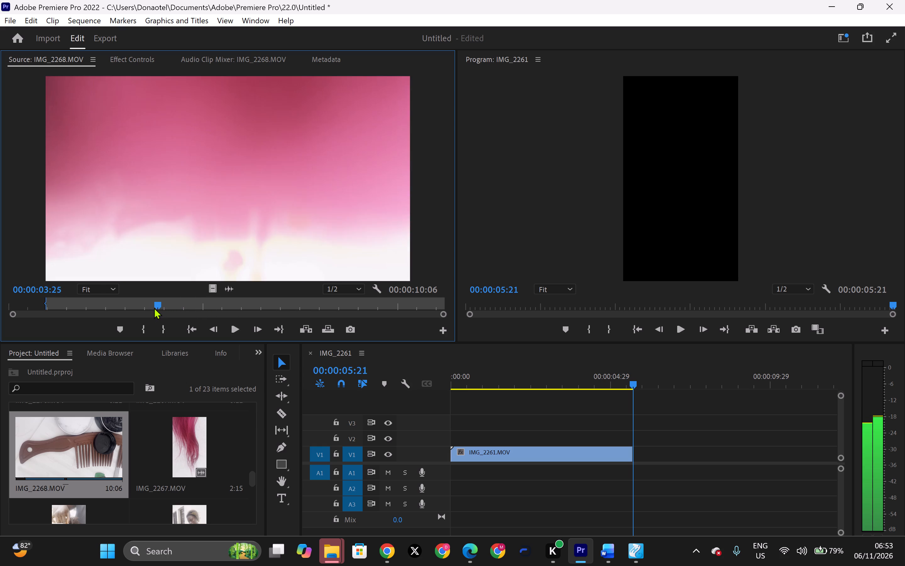
left_click_drag(154, 308, 160, 309)
left_click_drag(160, 309, 191, 305)
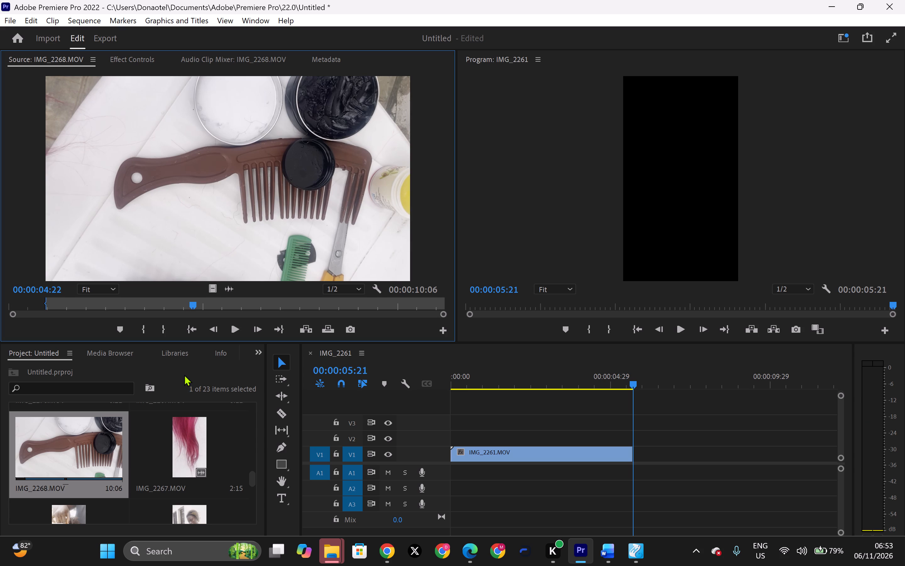
scroll(153, 448, "up", 2)
scroll(153, 448, "down", 2)
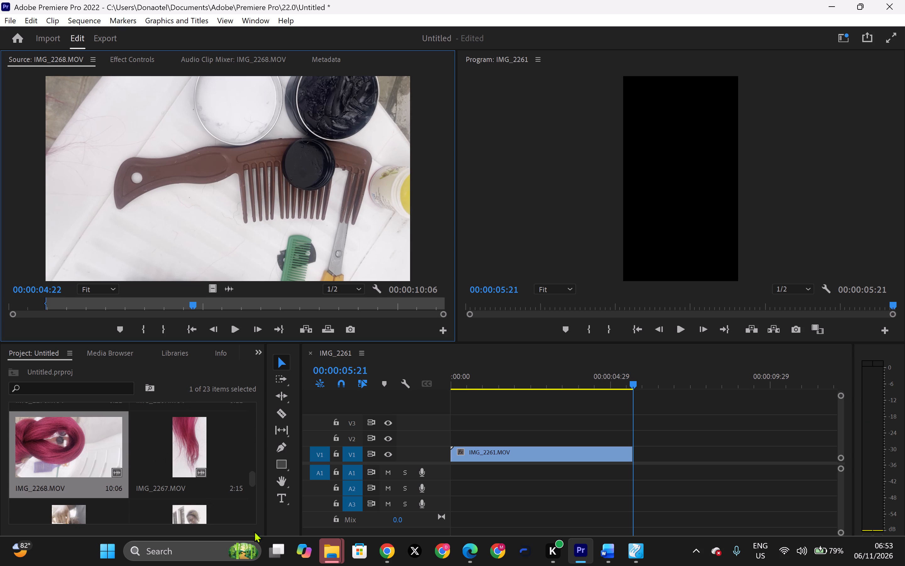
left_click_drag(254, 479, 255, 490)
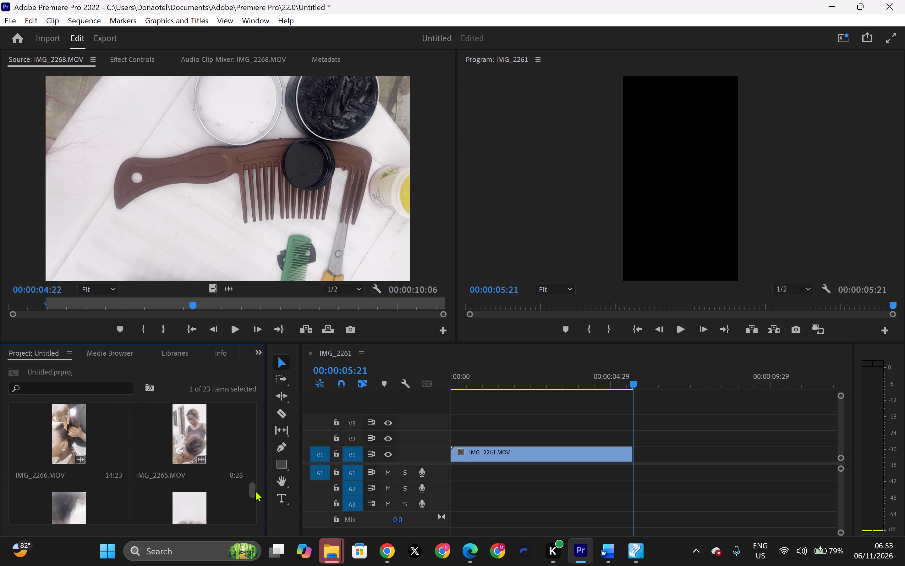
left_click_drag(255, 490, 257, 473)
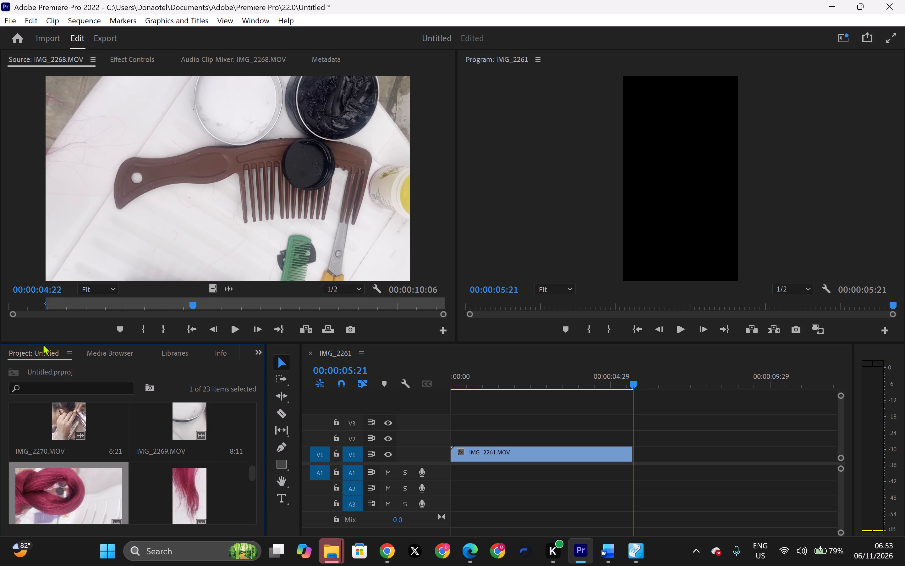
left_click_drag(193, 303, 159, 302)
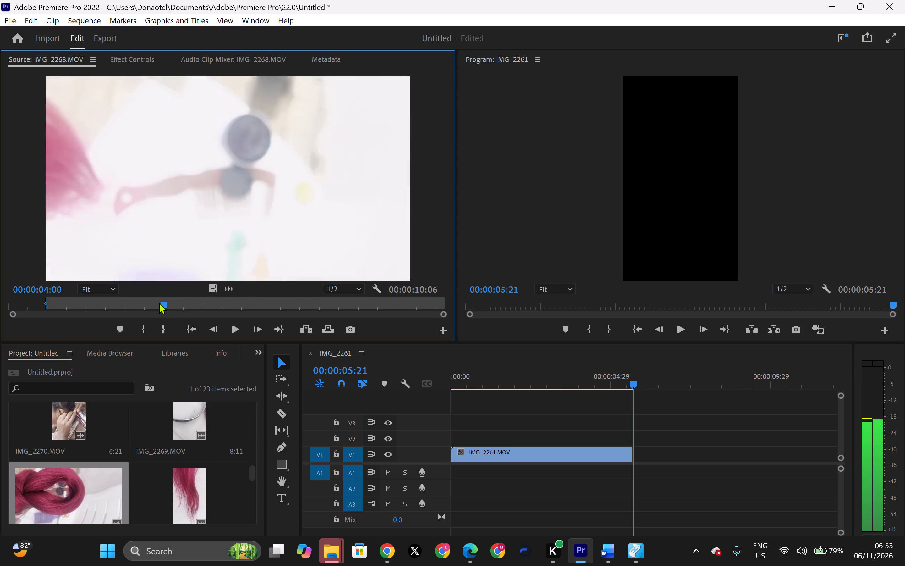
left_click_drag(159, 302, 160, 302)
left_click(165, 325)
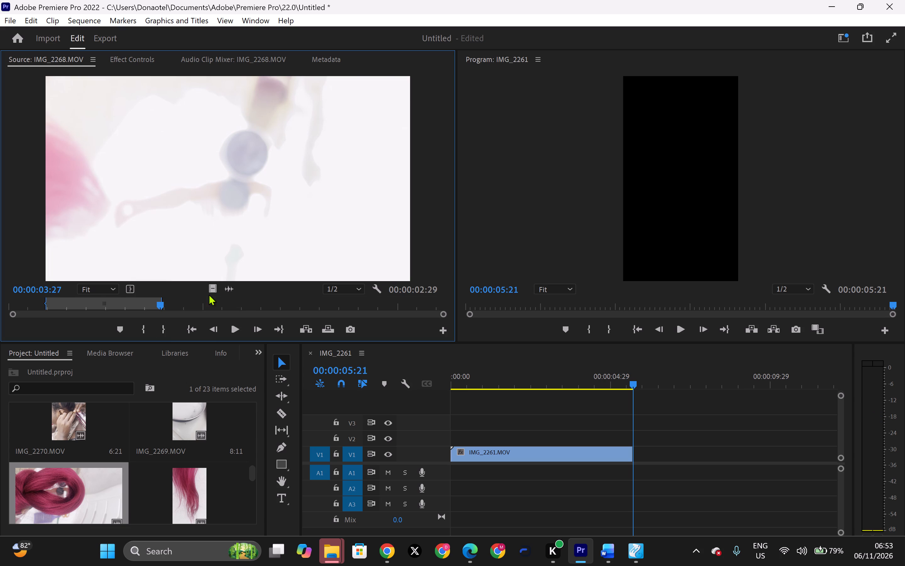
Place only the video of the marked IMG_2268.MOV range on V1, directly after the IMG_2261.MOV clip at 00:00:05:21.
left_click_drag(210, 292, 611, 437)
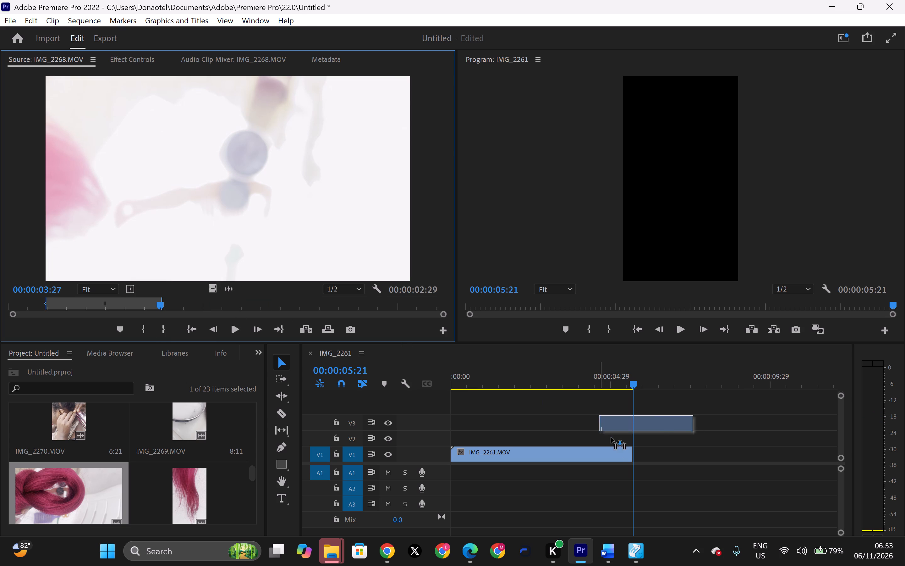
left_click_drag(611, 437, 633, 458)
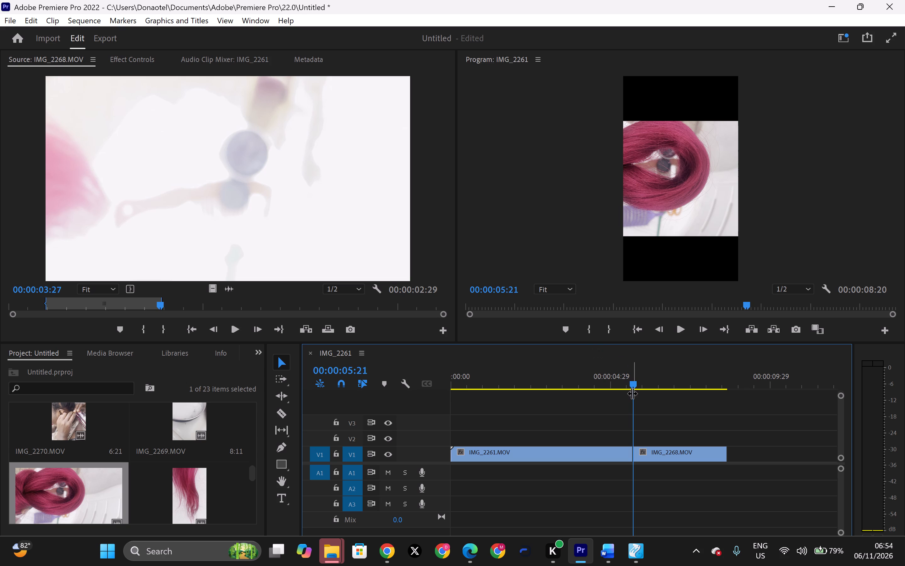
Play the IMG_2261 sequence from its start to review the cut into the IMG_2268.MOV clip.
left_click_drag(636, 383, 440, 395)
left_click_drag(438, 395, 435, 395)
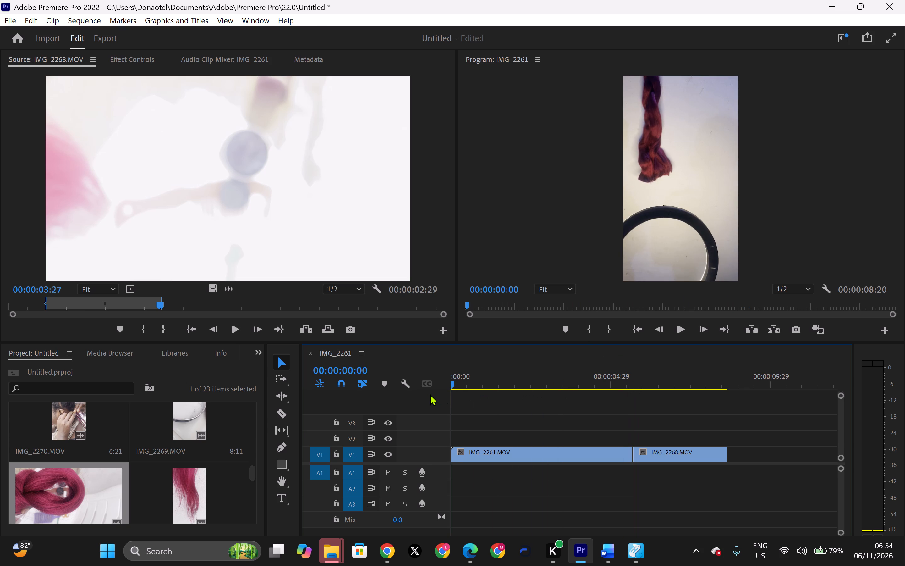
key("space")
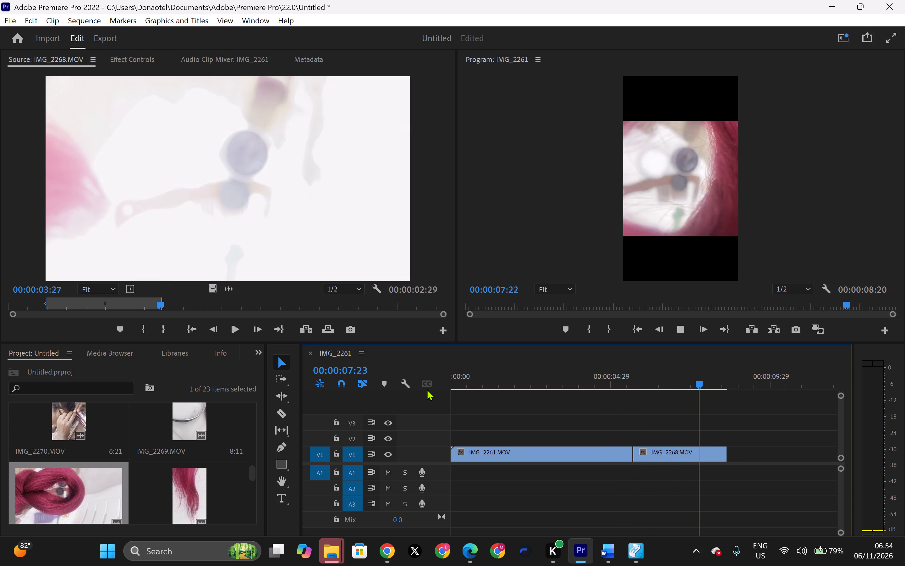
key("space")
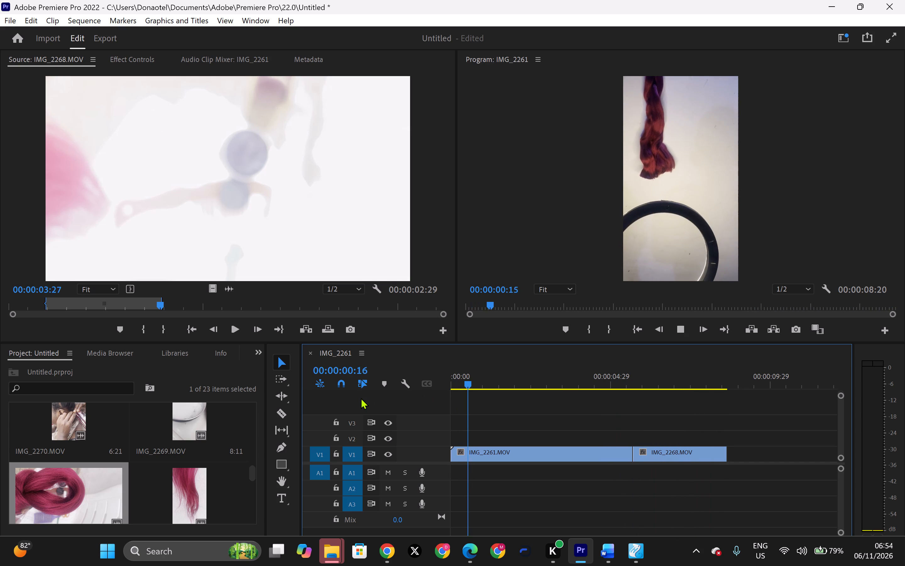
key("space")
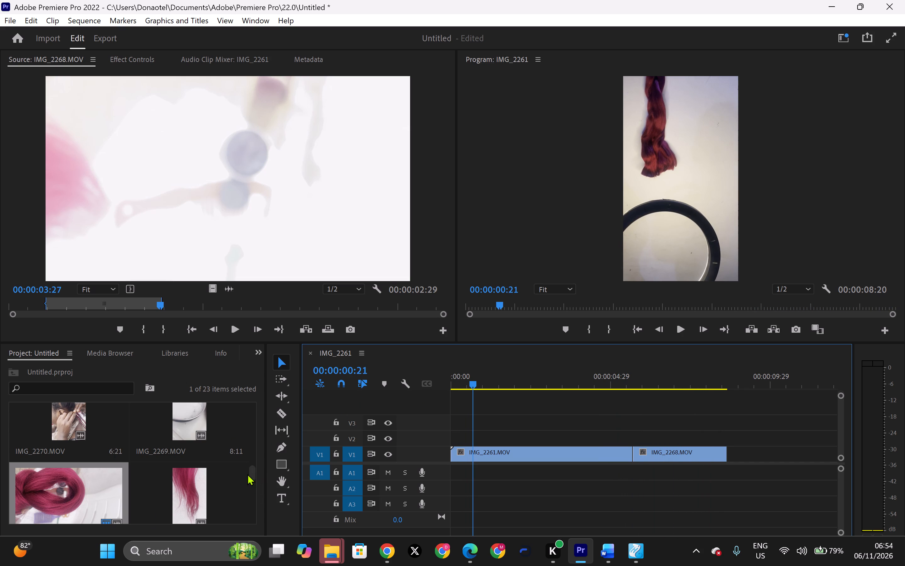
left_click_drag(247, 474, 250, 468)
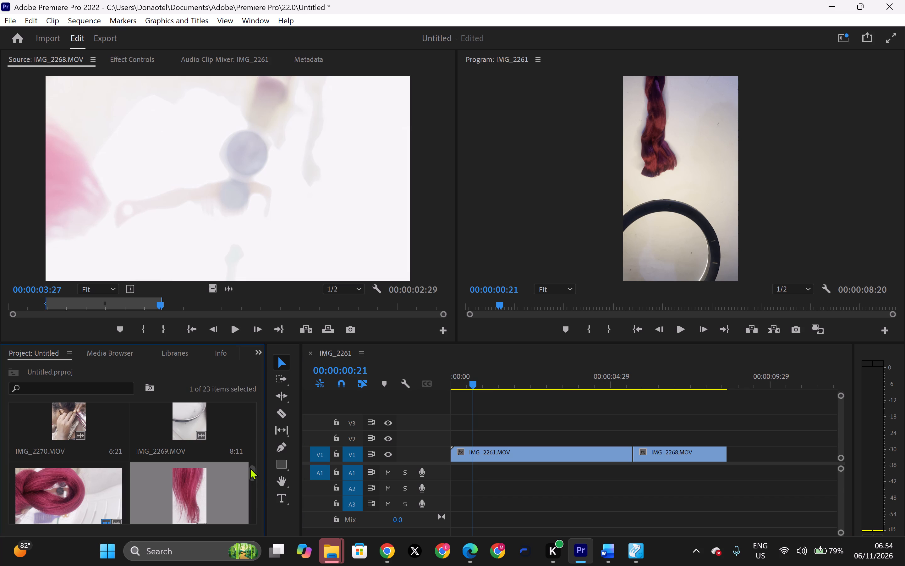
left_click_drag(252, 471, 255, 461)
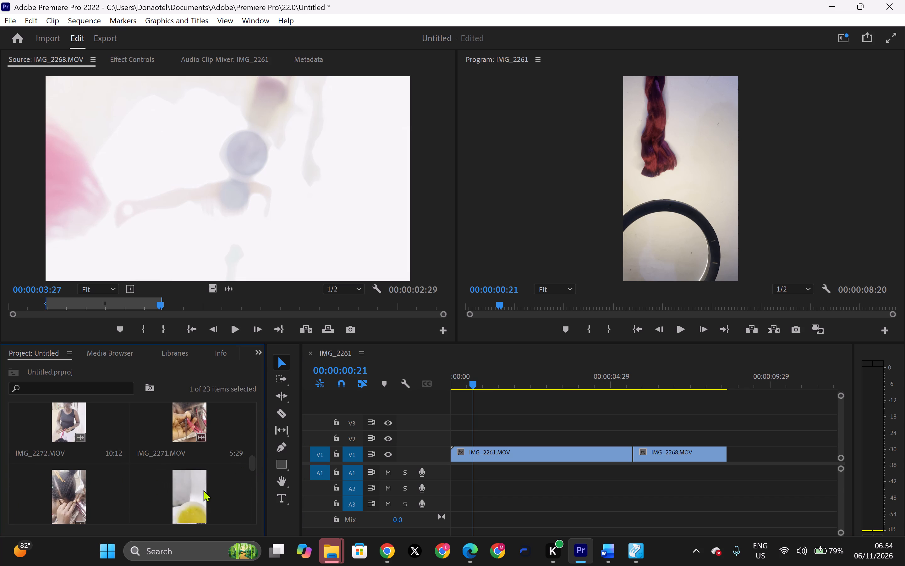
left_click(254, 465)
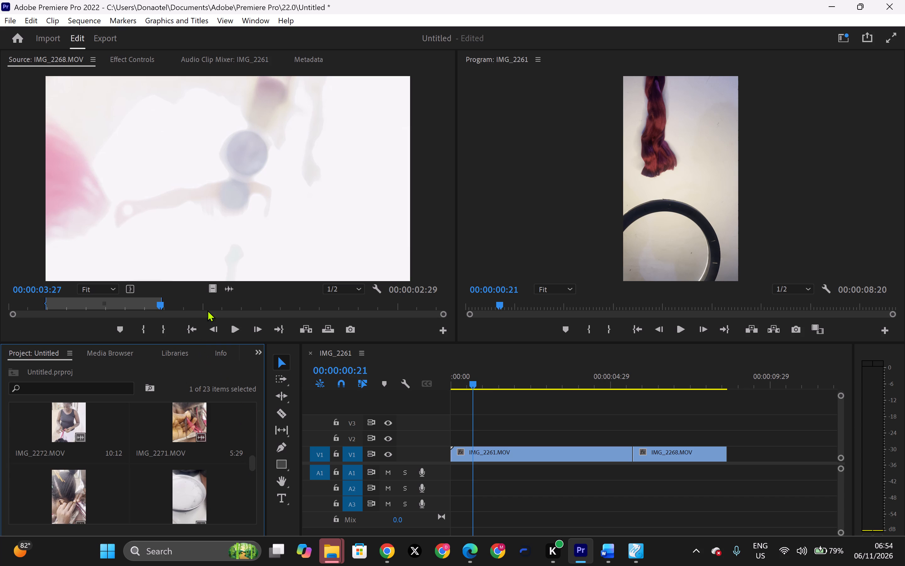
Mark a new In point for IMG_2268.MOV at 00:00:04:08 in the Source monitor, where the comb comes into view.
key("space")
left_click(186, 304)
key("space")
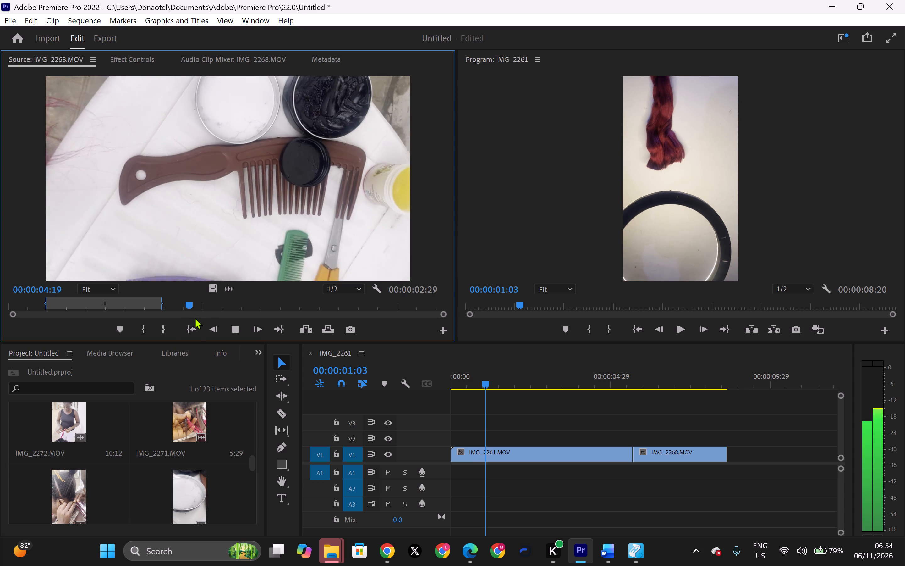
key("space")
left_click_drag(222, 306, 203, 315)
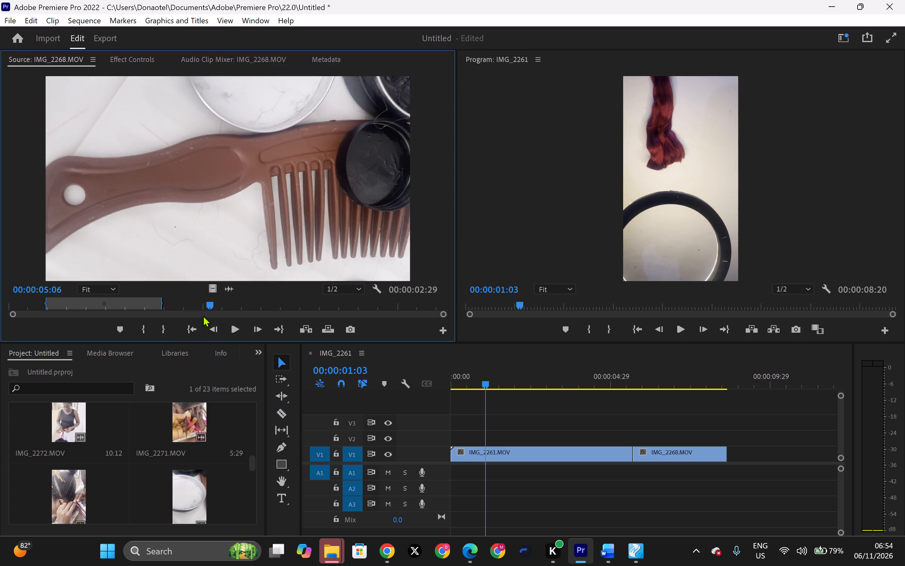
left_click_drag(203, 315, 177, 323)
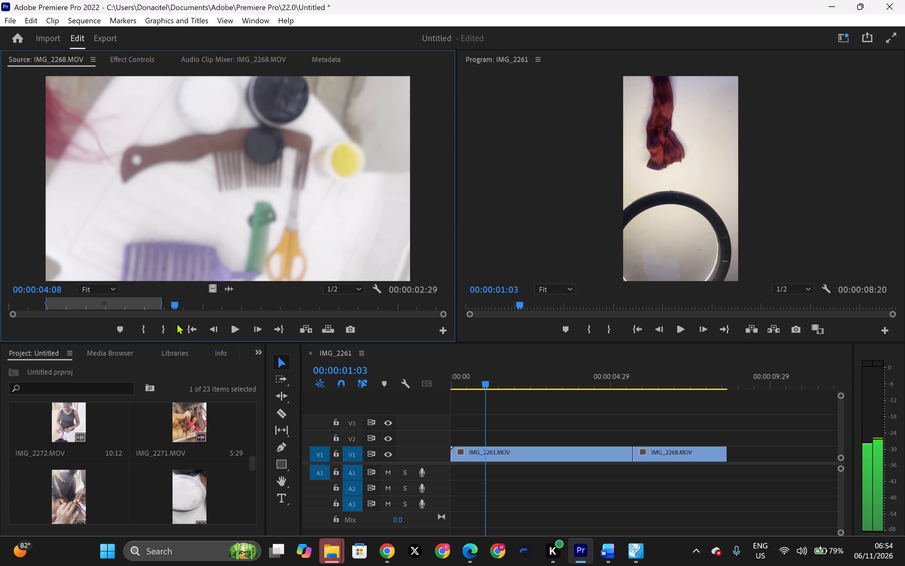
left_click_drag(177, 323, 177, 325)
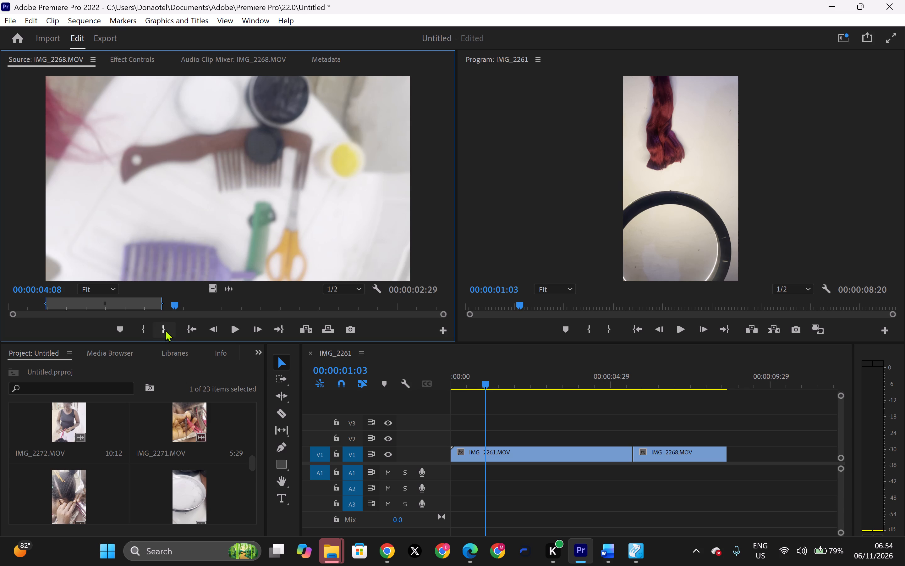
left_click(141, 330)
Play IMG_2268.MOV on from there and mark its Out point at 00:00:09:03, on the purple brush.
key("space")
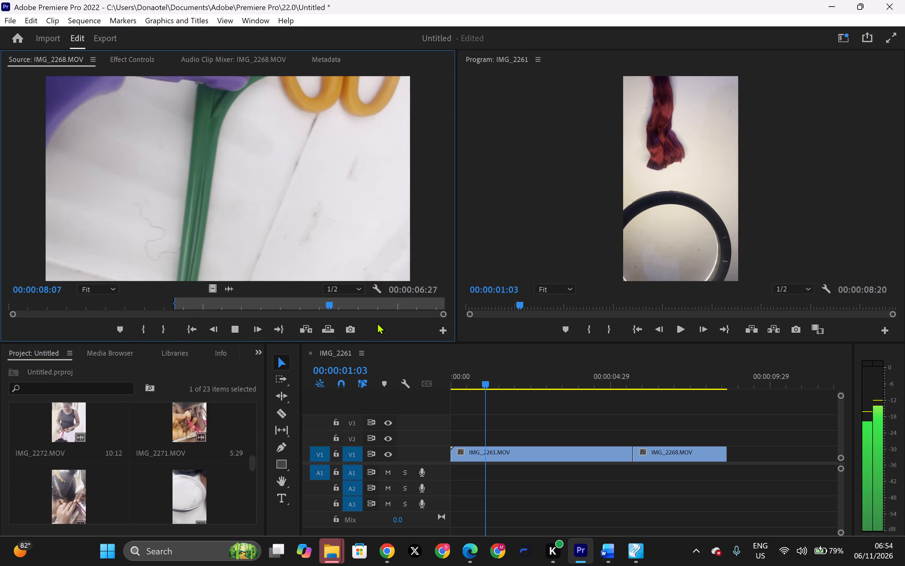
key("space")
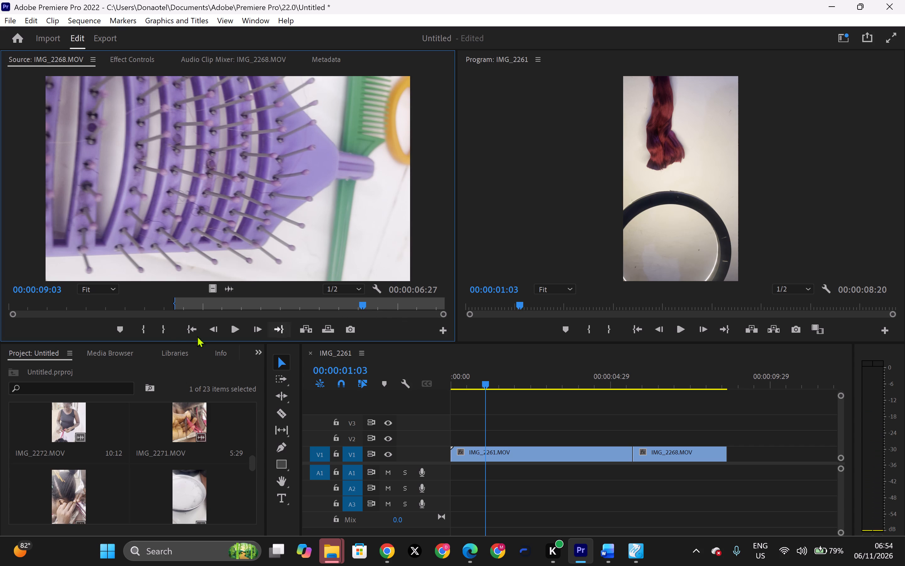
left_click(165, 332)
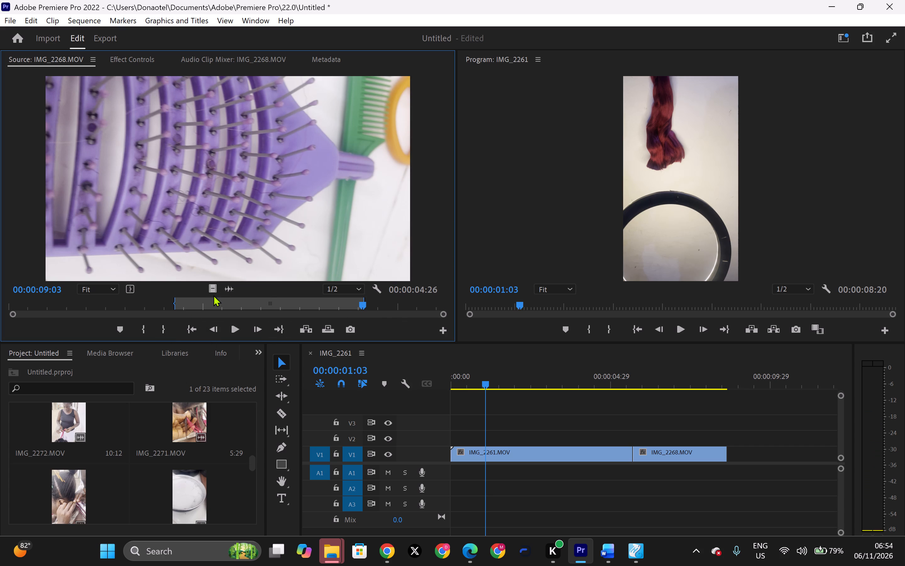
Place only the video of this second IMG_2268.MOV range on V1, directly after the first IMG_2268.MOV clip.
left_click_drag(213, 292, 735, 460)
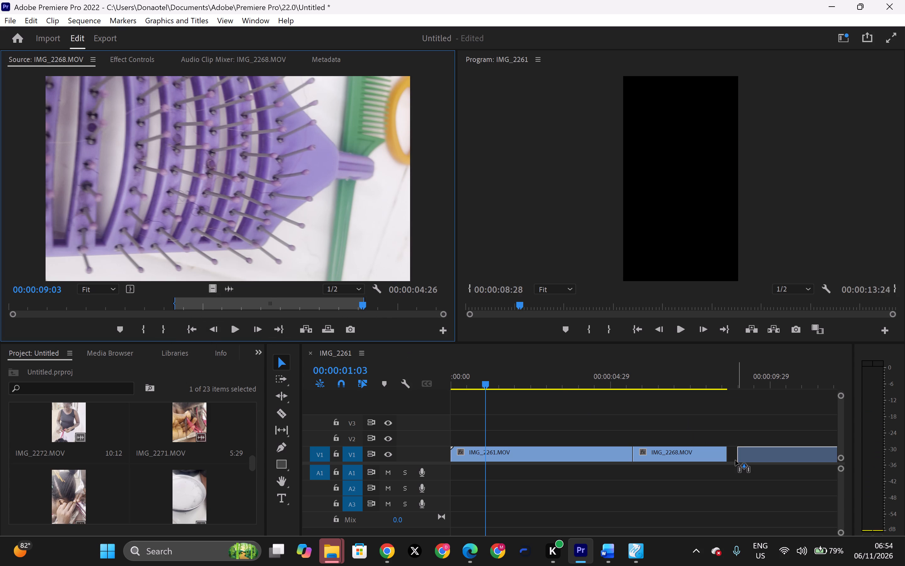
left_click_drag(735, 460, 726, 459)
Play the IMG_2261 sequence through to its end to review the assembled clips.
key("space")
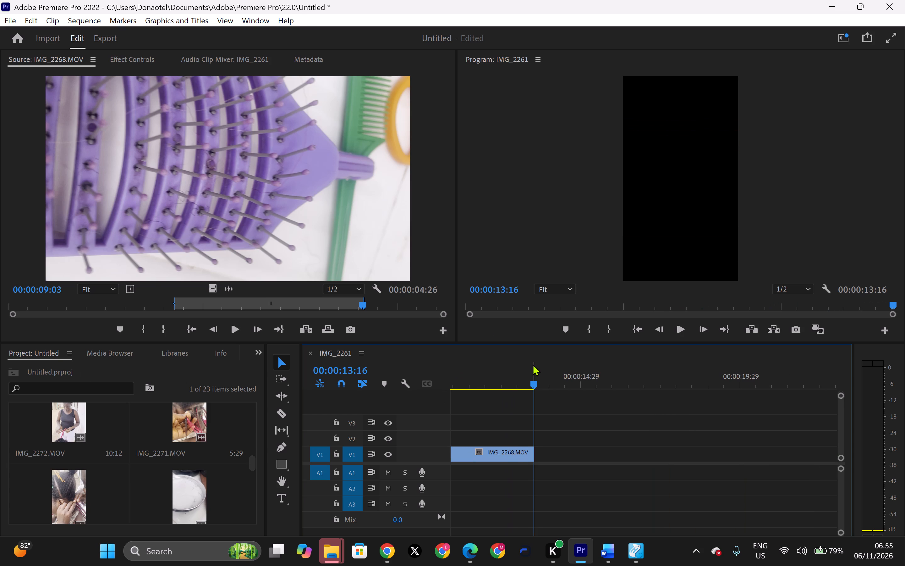
Select the first IMG_2268.MOV clip on V1 and move the sequence playhead to 00:00:06:22 within it.
left_click_drag(532, 385, 375, 417)
left_click(504, 454)
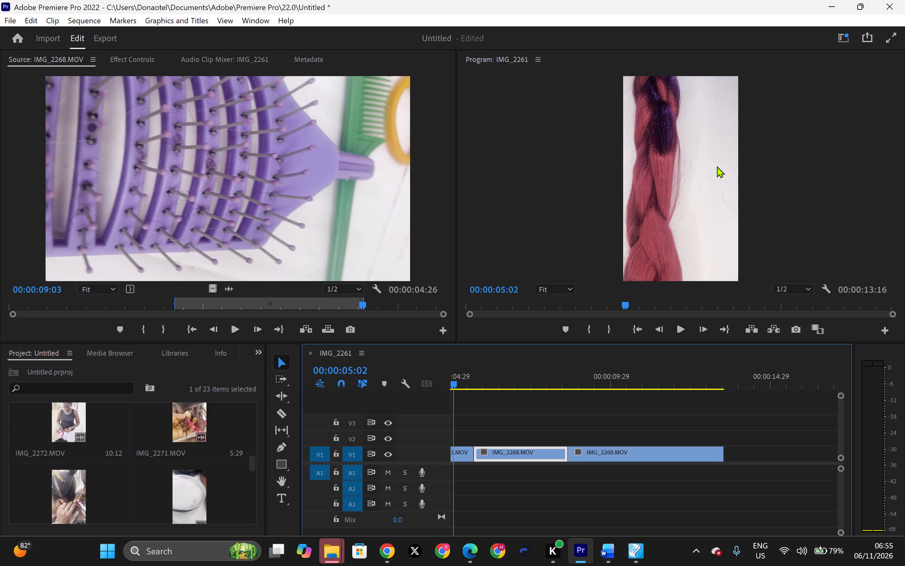
left_click(499, 453)
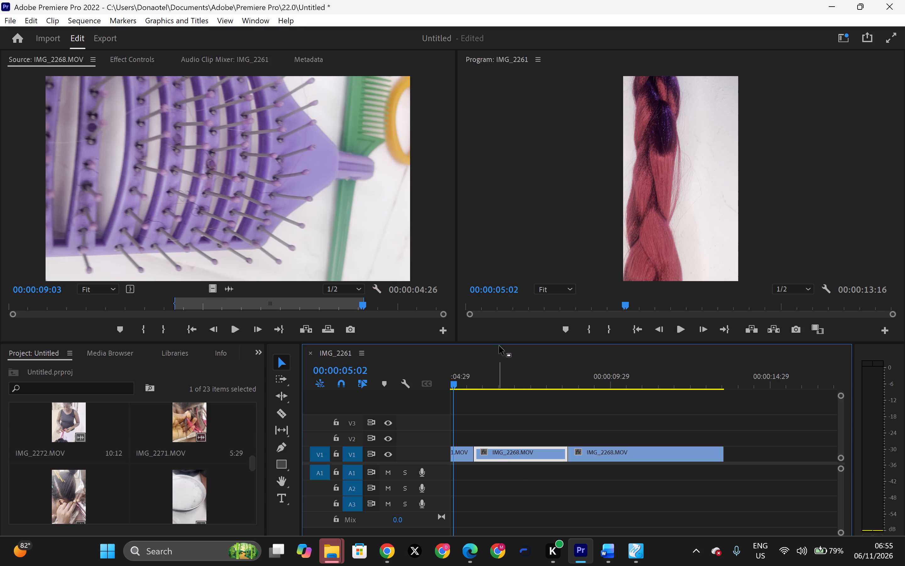
left_click(497, 346)
left_click(507, 387)
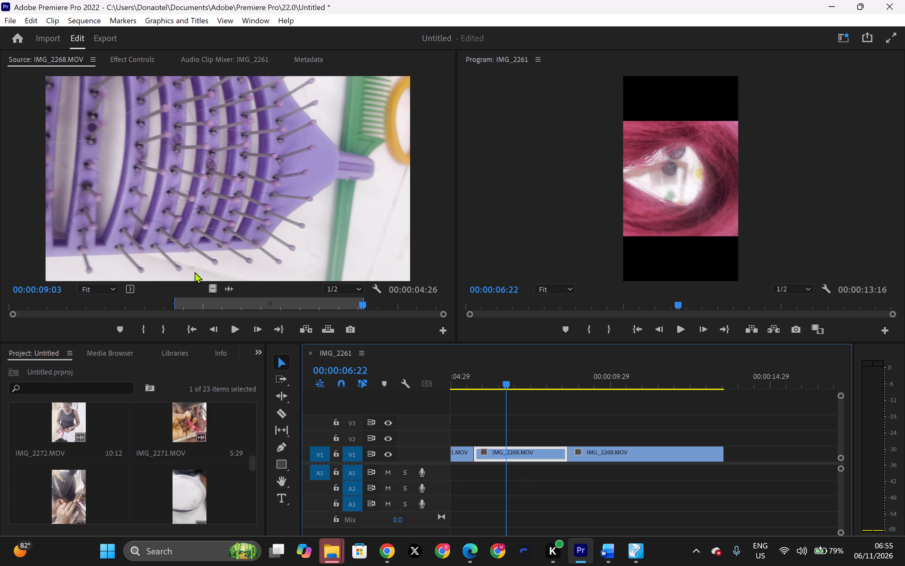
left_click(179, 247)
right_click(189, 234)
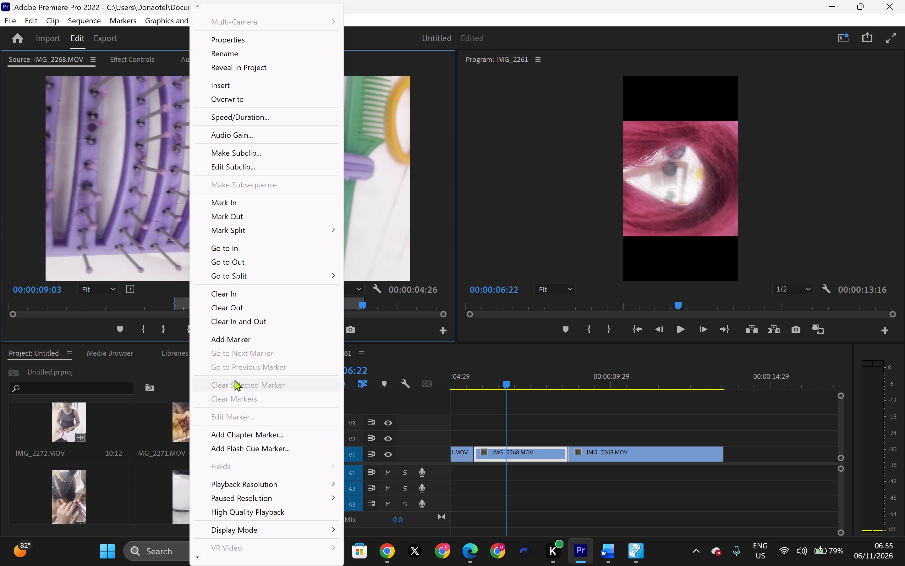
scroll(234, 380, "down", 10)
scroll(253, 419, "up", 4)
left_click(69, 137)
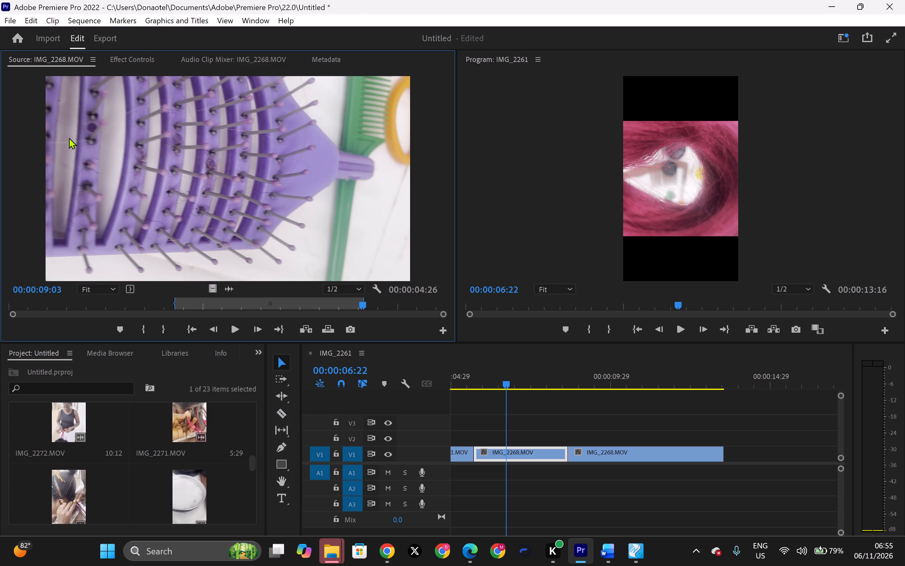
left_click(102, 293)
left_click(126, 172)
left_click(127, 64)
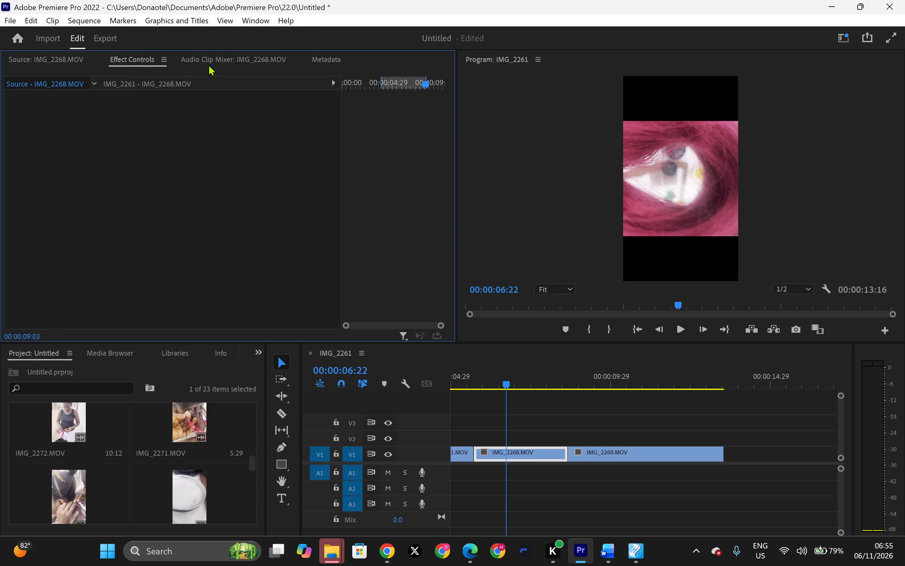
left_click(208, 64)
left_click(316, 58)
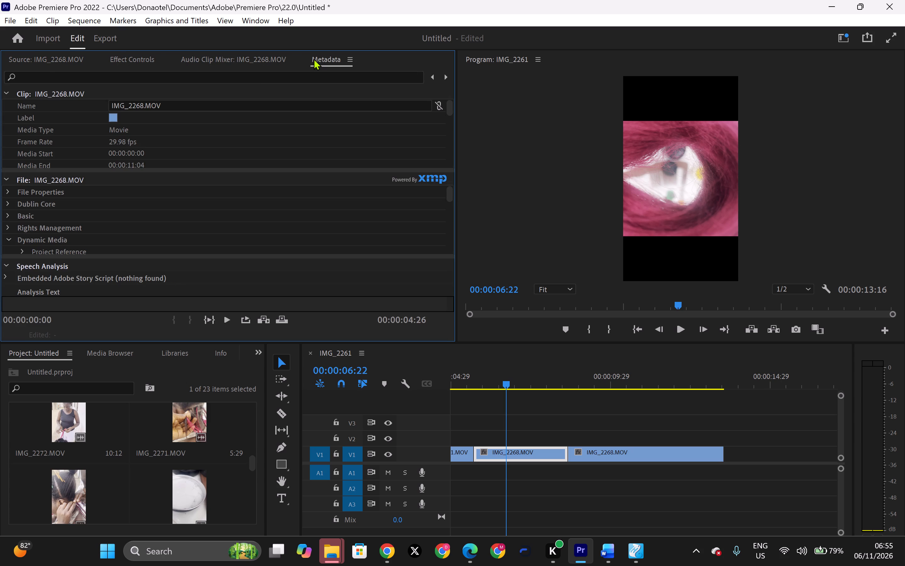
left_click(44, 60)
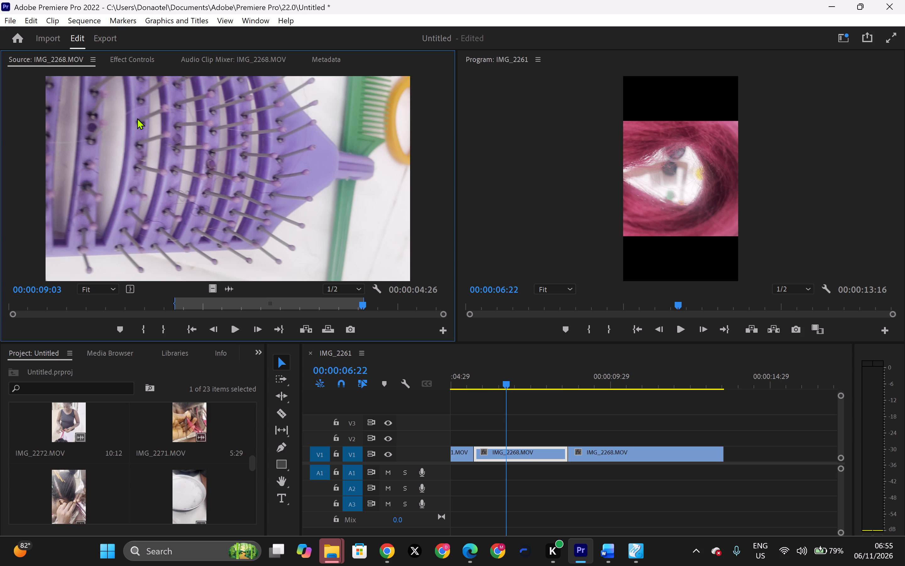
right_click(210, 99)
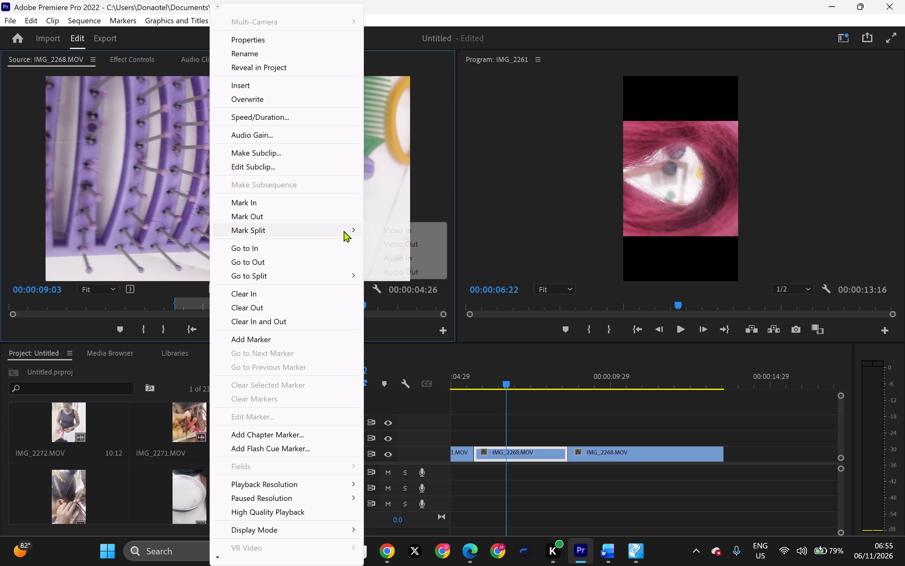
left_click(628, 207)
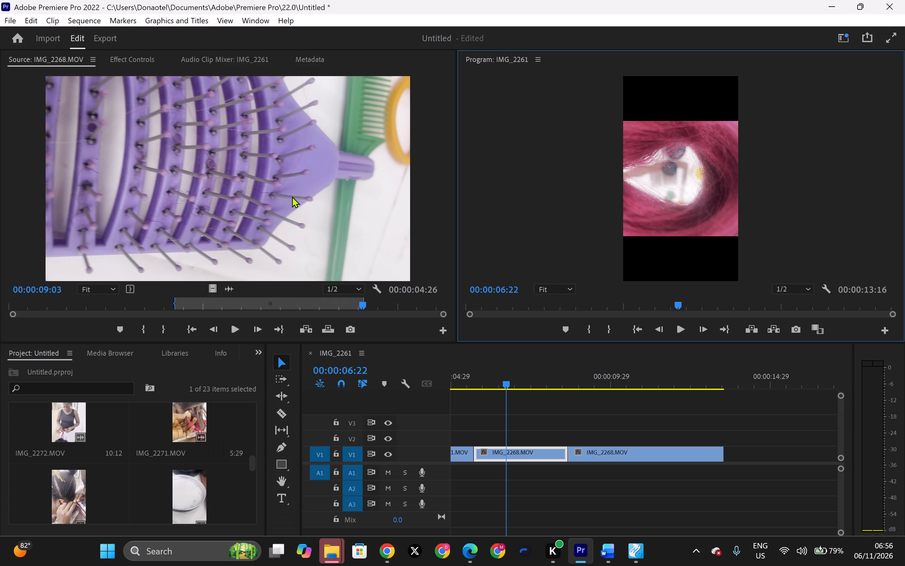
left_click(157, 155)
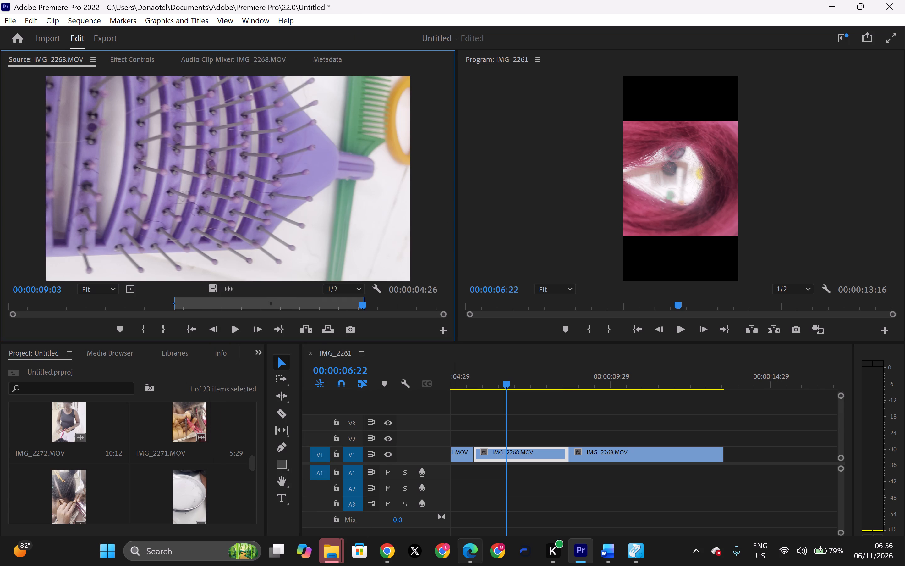
Switch to Chrome and open the Premiere Pro Training Plan chat in ChatGPT.
left_click(381, 556)
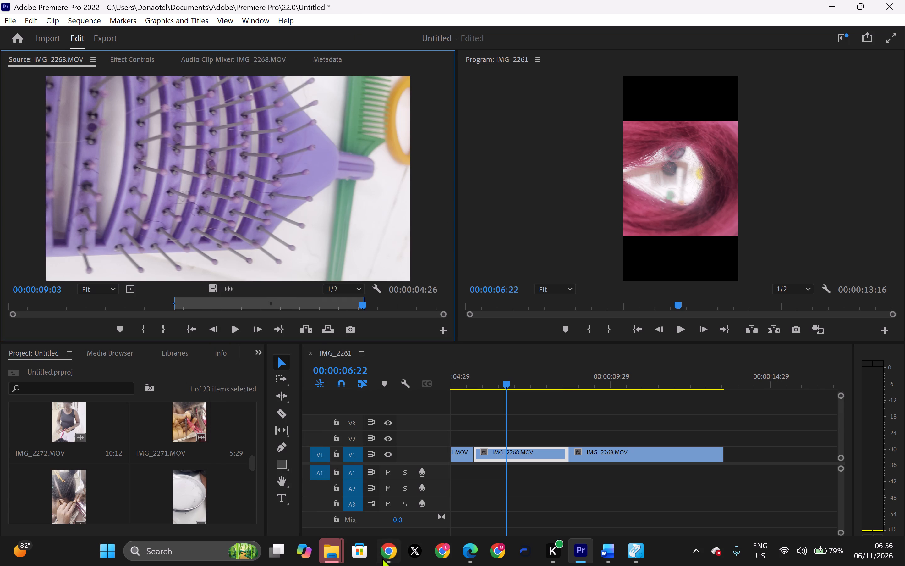
left_click(382, 558)
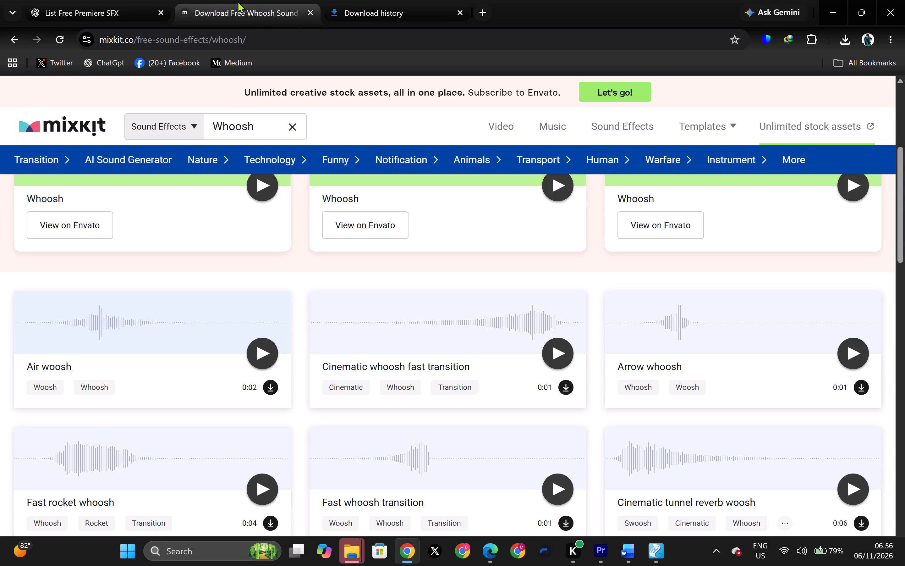
left_click(122, 9)
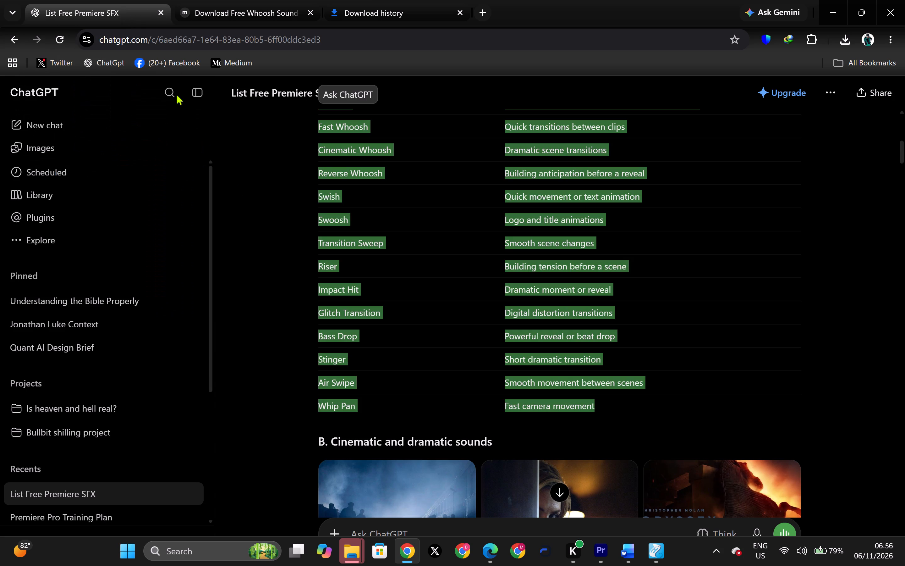
left_click(86, 518)
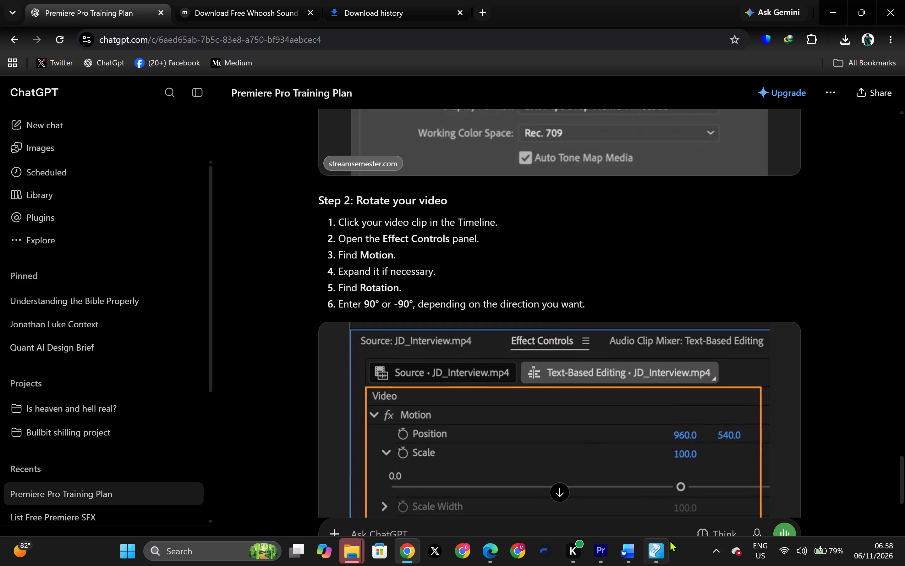
left_click(595, 554)
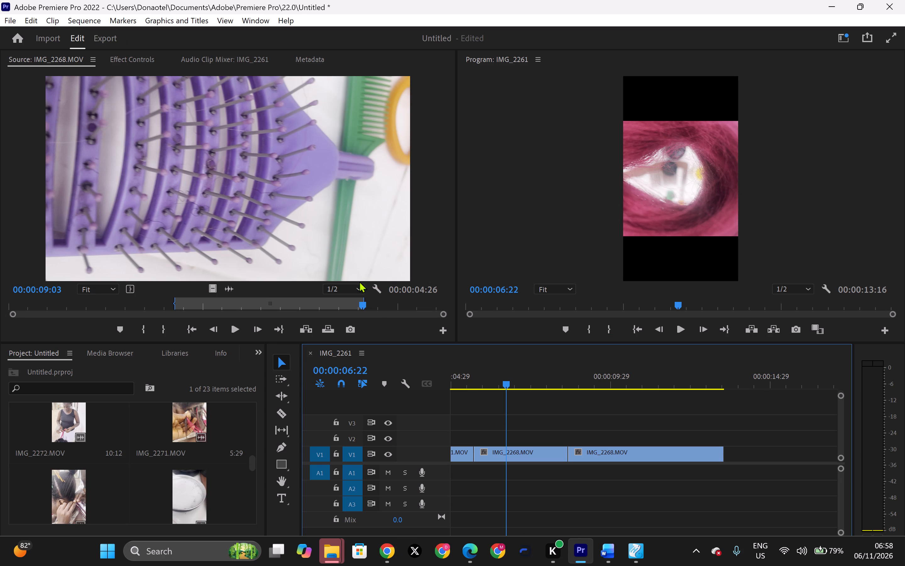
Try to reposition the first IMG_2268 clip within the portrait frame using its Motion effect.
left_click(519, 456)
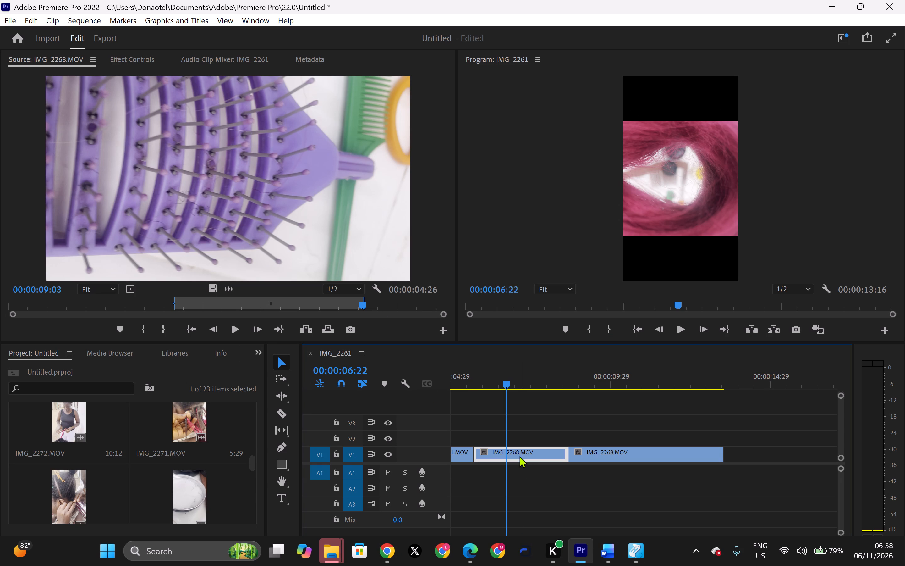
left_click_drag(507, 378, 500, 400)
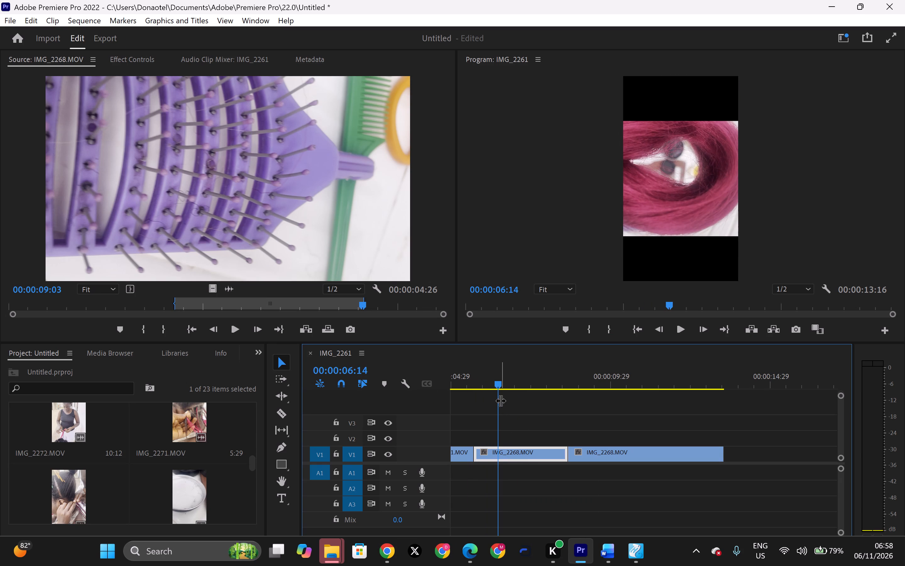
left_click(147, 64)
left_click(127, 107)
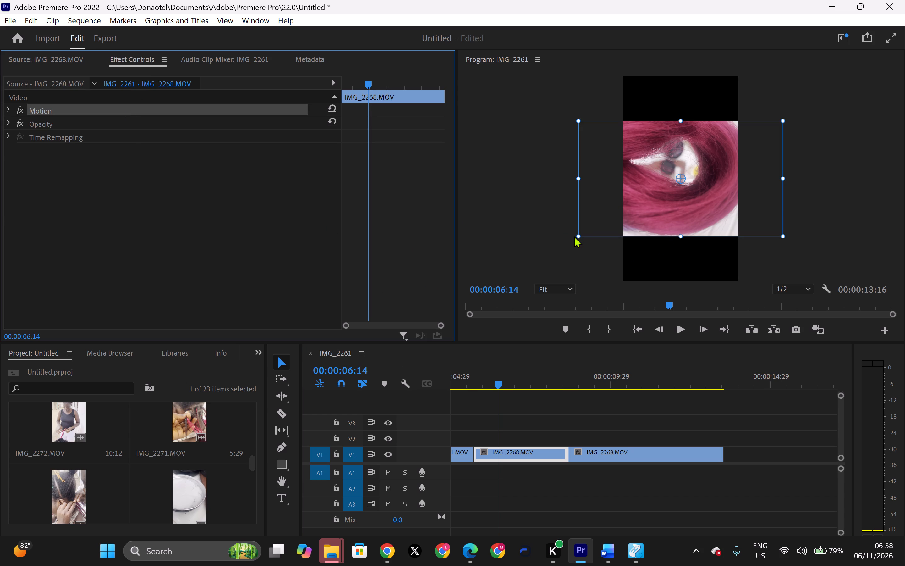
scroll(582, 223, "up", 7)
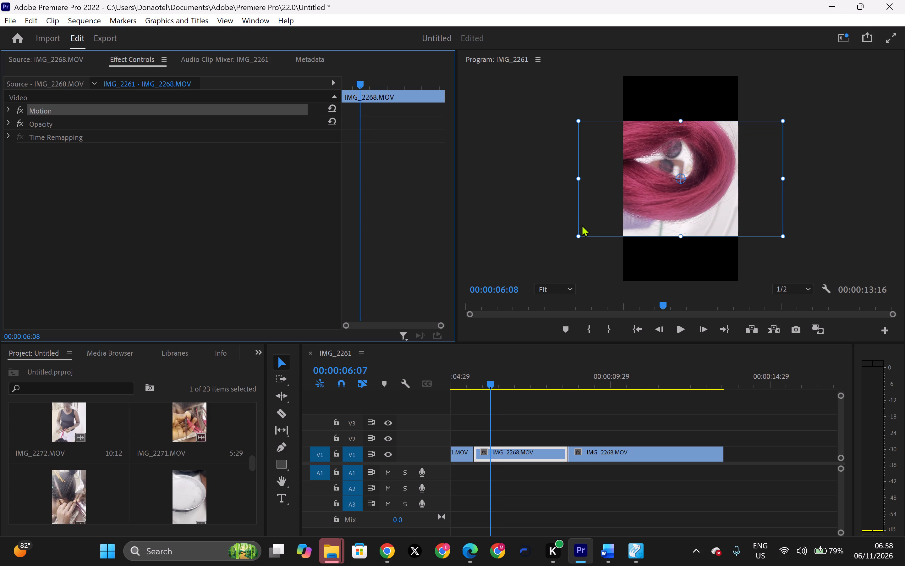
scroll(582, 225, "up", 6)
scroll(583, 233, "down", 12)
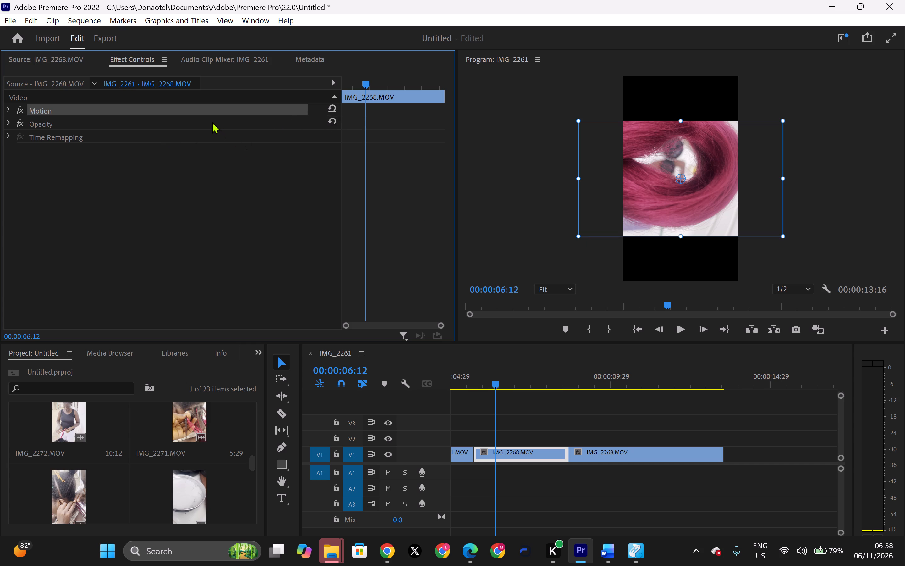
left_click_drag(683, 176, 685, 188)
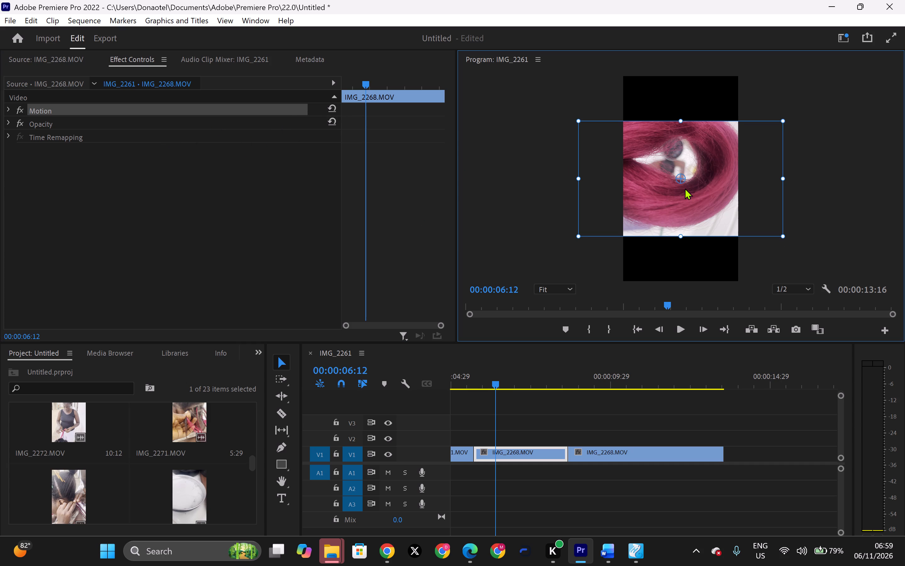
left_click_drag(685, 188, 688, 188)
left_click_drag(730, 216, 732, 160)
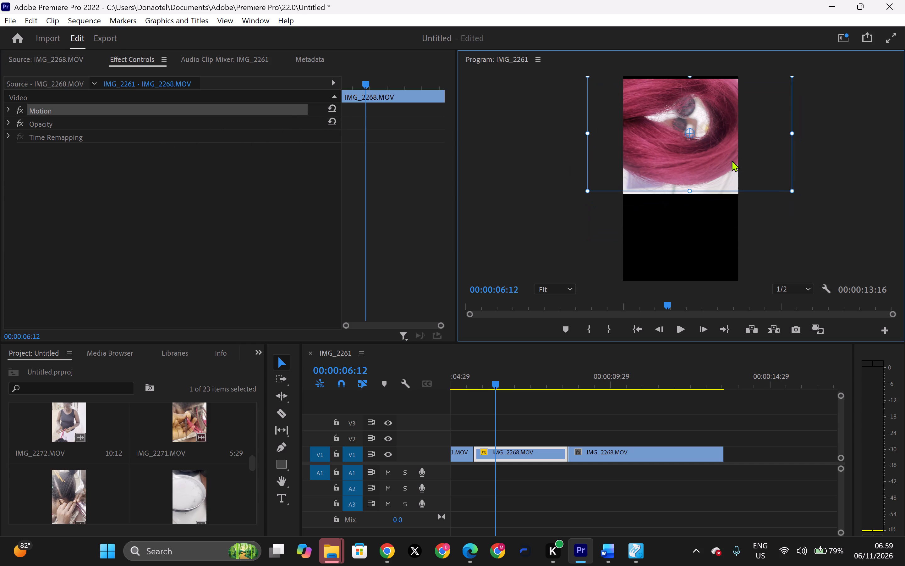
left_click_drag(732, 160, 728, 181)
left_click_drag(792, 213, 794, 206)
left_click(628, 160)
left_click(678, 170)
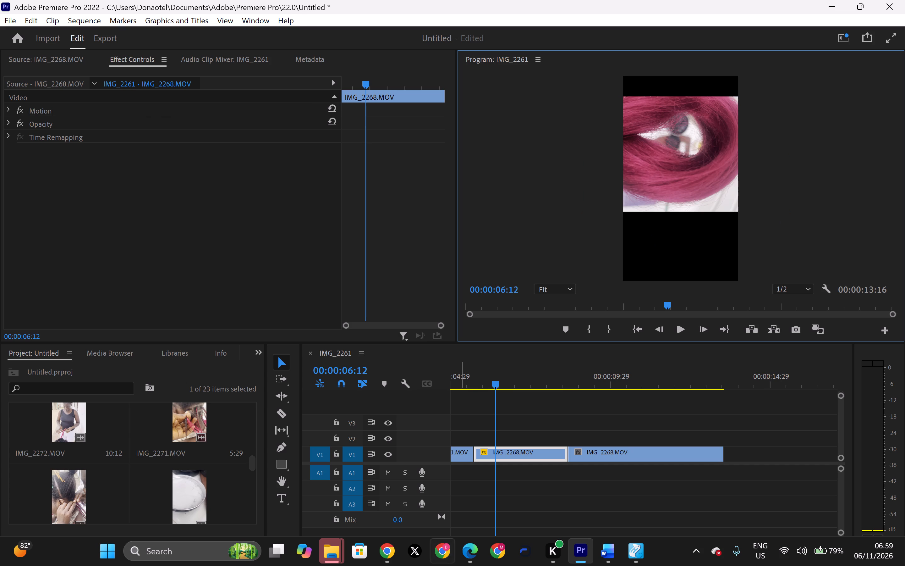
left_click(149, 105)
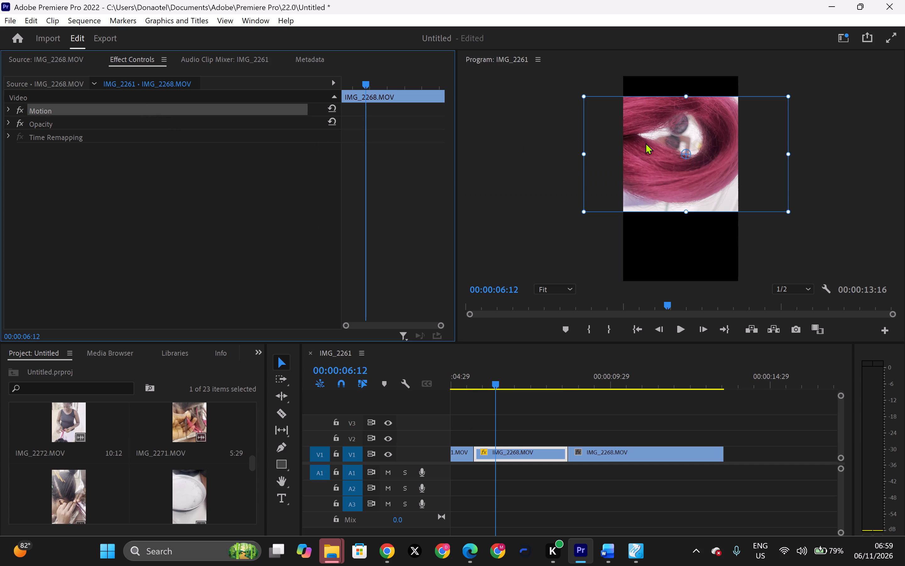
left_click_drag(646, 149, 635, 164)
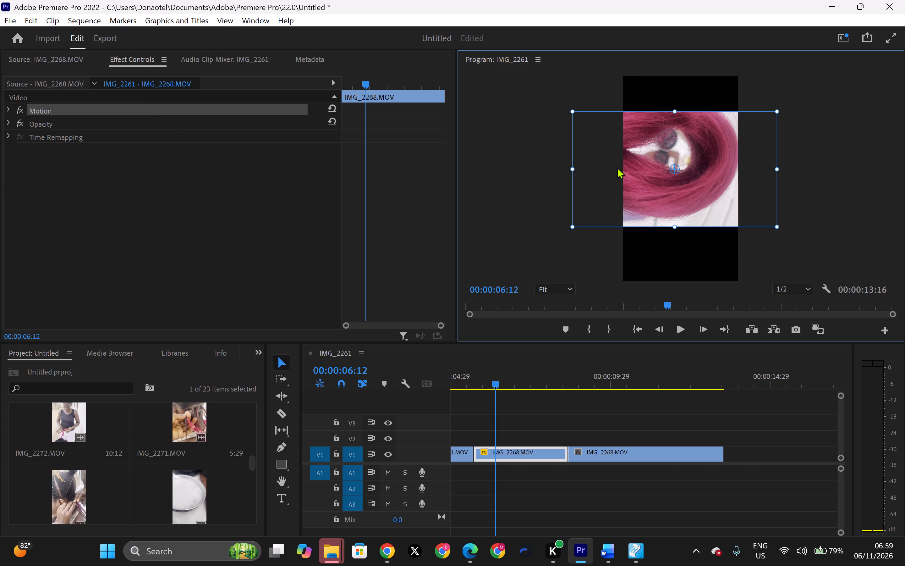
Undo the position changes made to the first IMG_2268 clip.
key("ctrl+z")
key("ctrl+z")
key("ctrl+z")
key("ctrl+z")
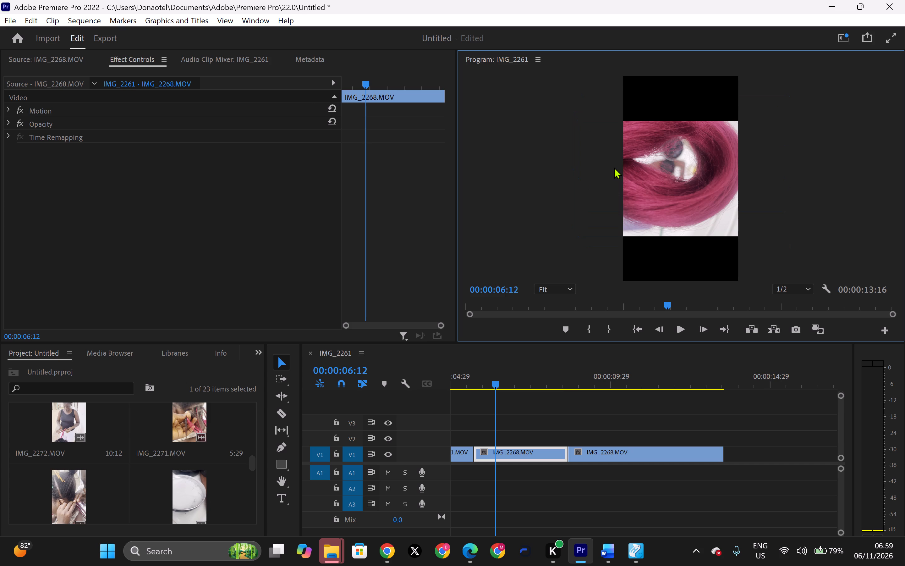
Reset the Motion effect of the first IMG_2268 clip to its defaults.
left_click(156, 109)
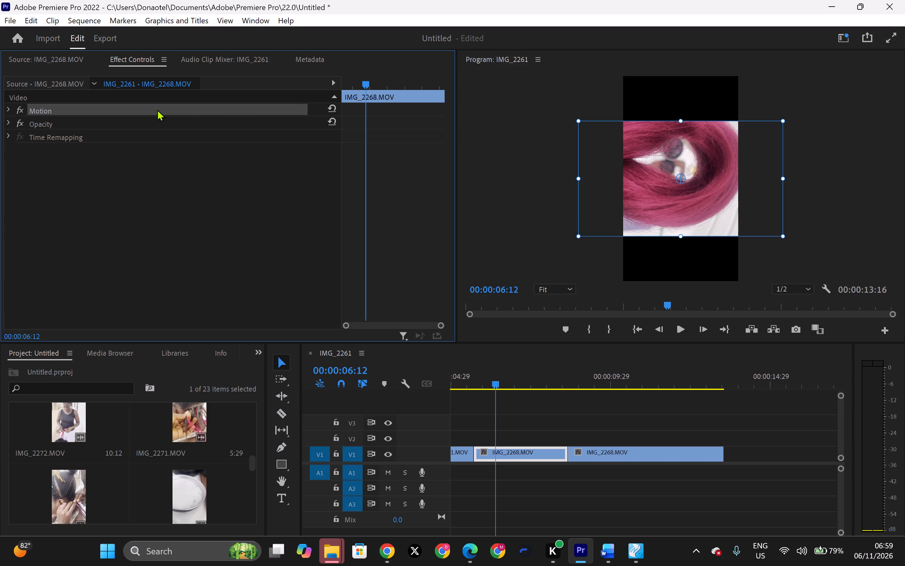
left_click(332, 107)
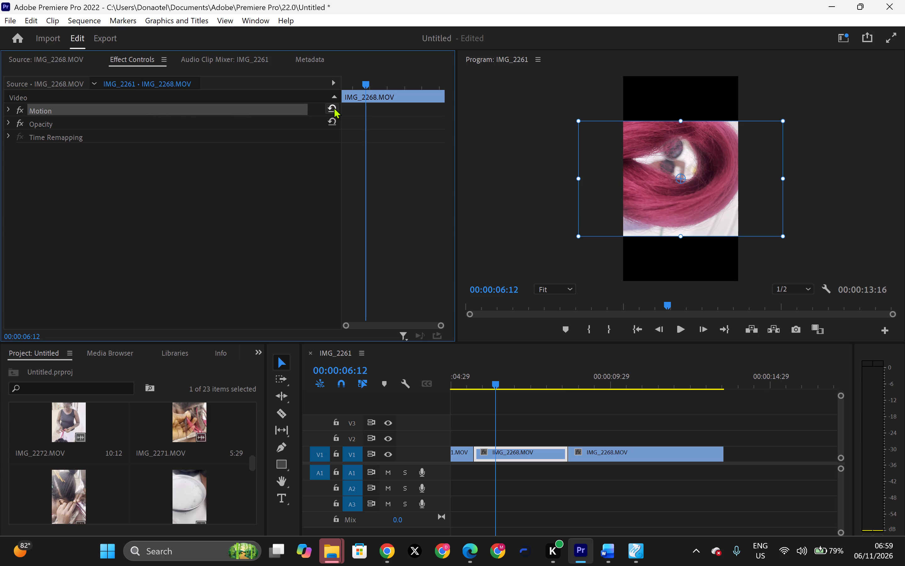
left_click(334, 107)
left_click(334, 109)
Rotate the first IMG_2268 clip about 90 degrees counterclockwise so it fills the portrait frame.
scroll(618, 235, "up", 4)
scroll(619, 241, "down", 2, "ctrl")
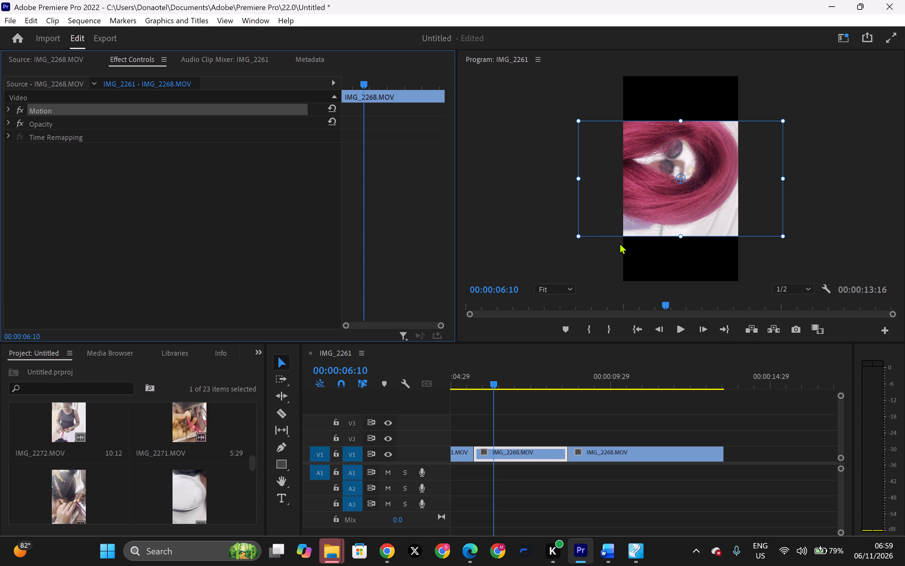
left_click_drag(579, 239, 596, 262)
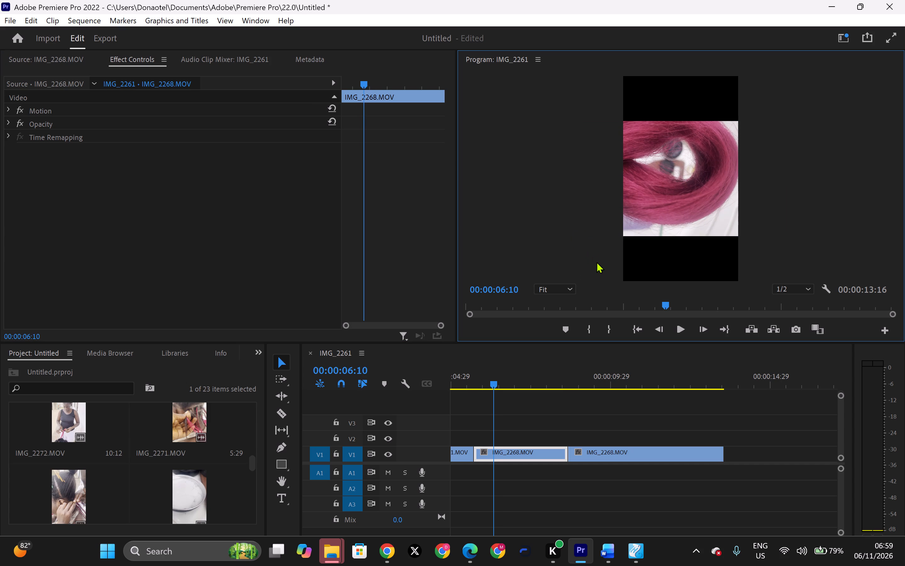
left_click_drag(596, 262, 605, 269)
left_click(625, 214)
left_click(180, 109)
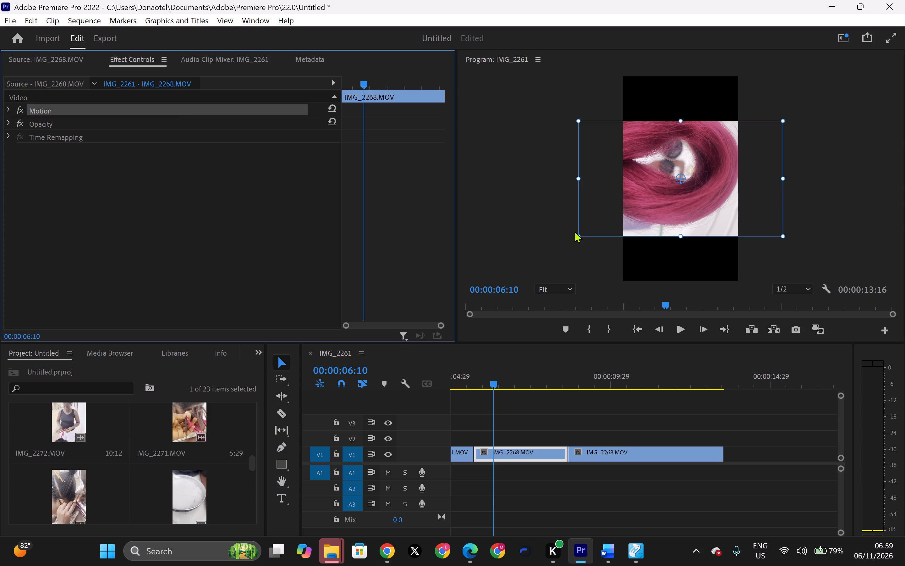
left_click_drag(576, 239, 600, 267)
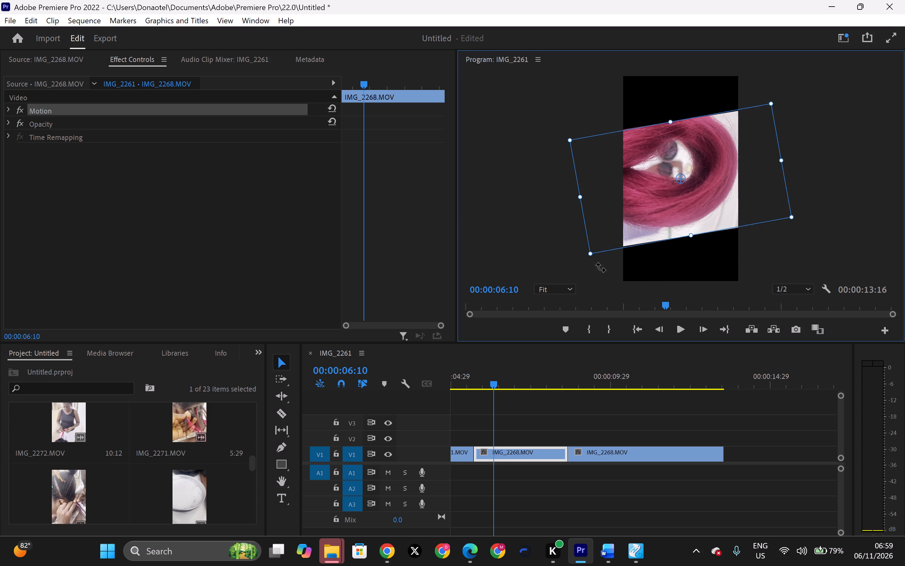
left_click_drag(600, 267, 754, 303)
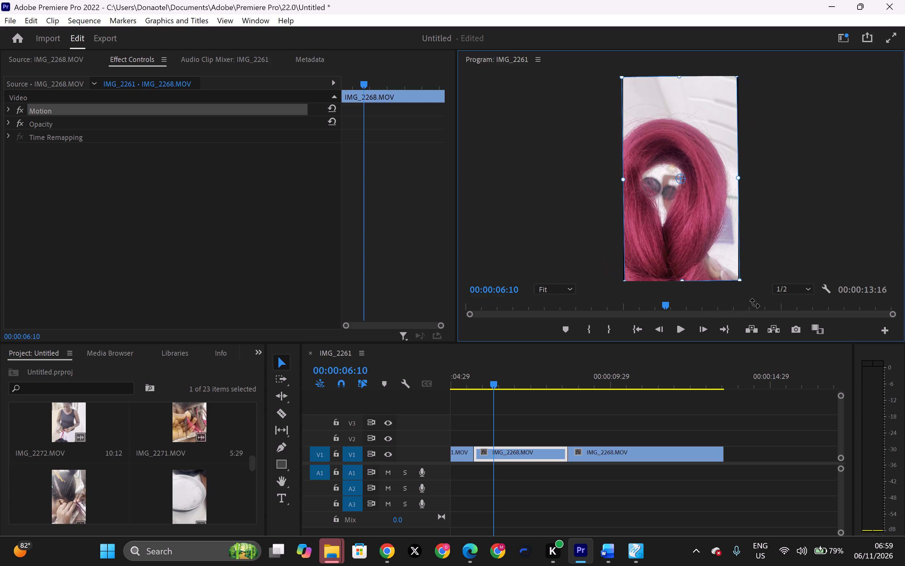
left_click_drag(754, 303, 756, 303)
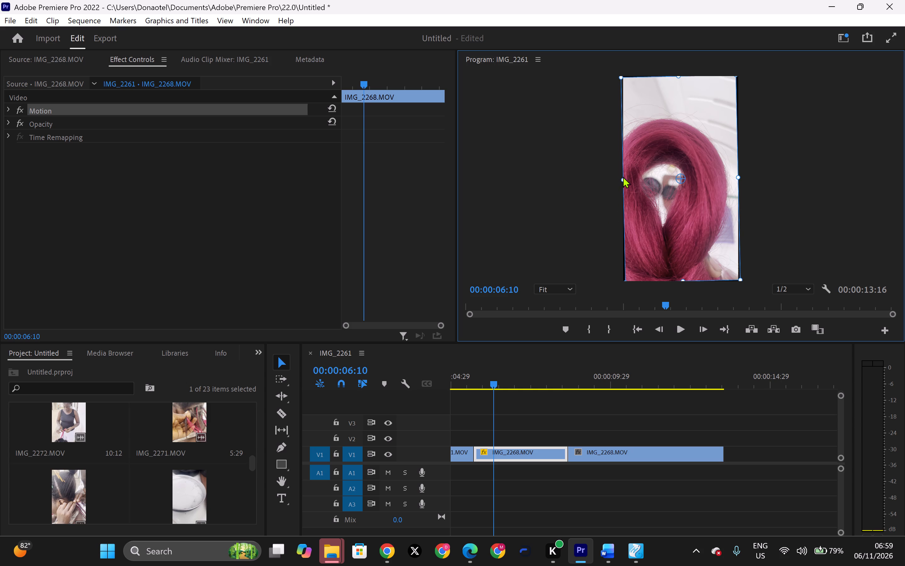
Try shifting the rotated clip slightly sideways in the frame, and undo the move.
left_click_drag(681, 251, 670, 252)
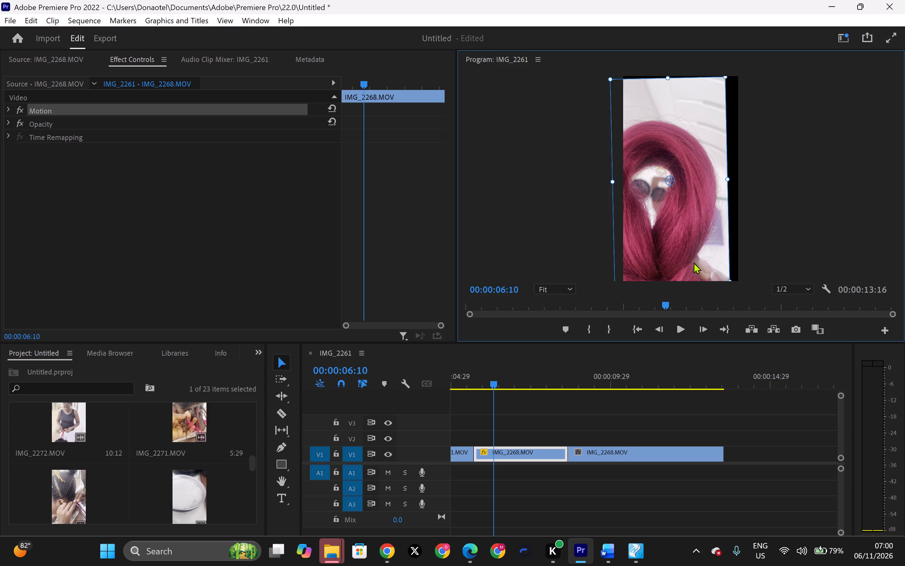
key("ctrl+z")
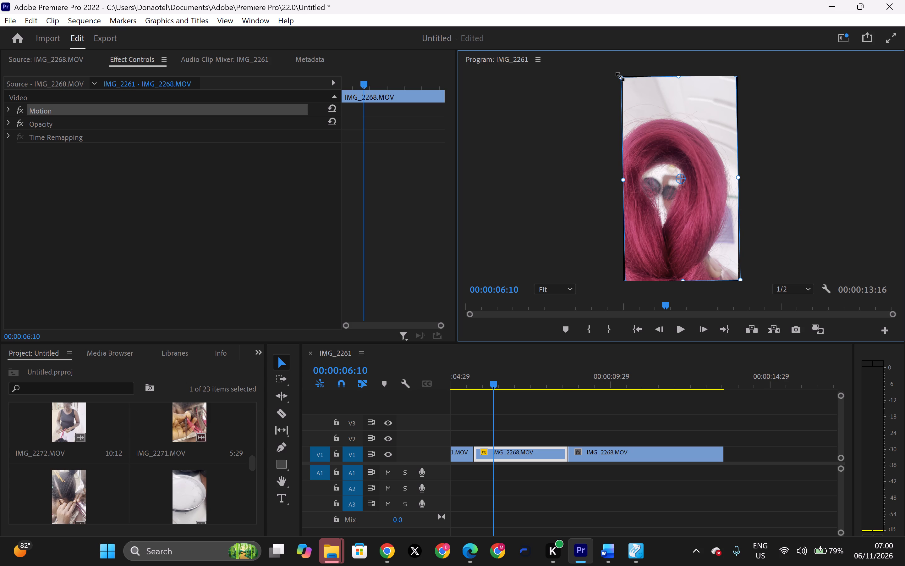
Play back the rotated IMG_2268 clip through to the start of the following clip.
left_click(743, 277)
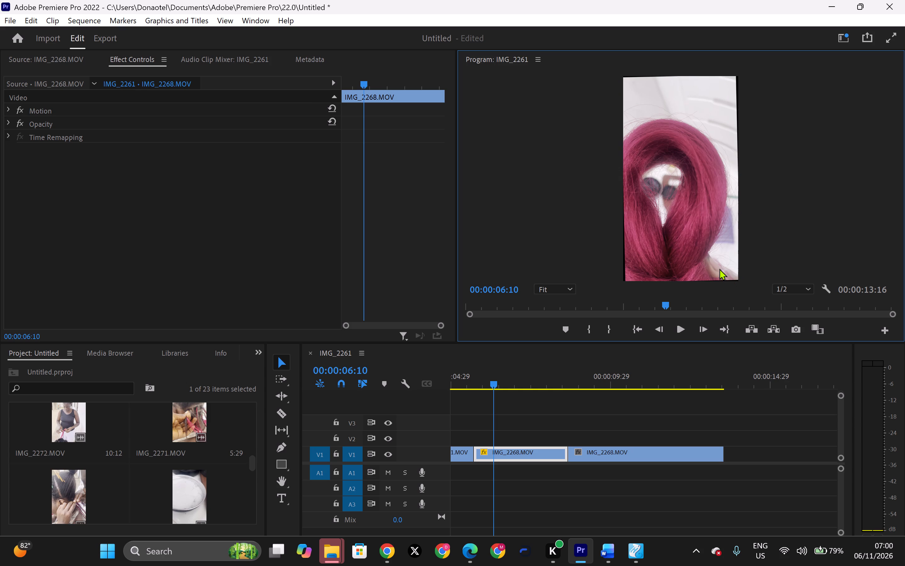
key("space")
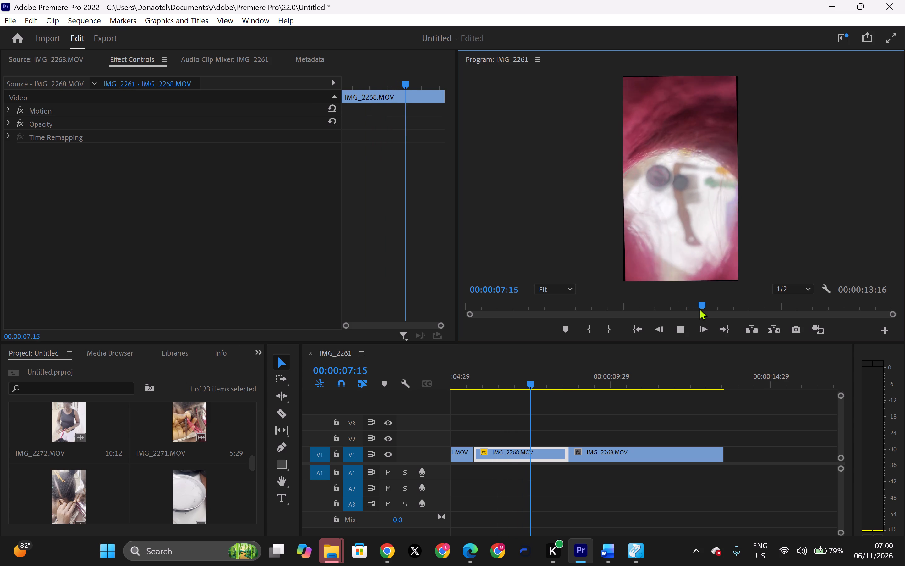
key("space")
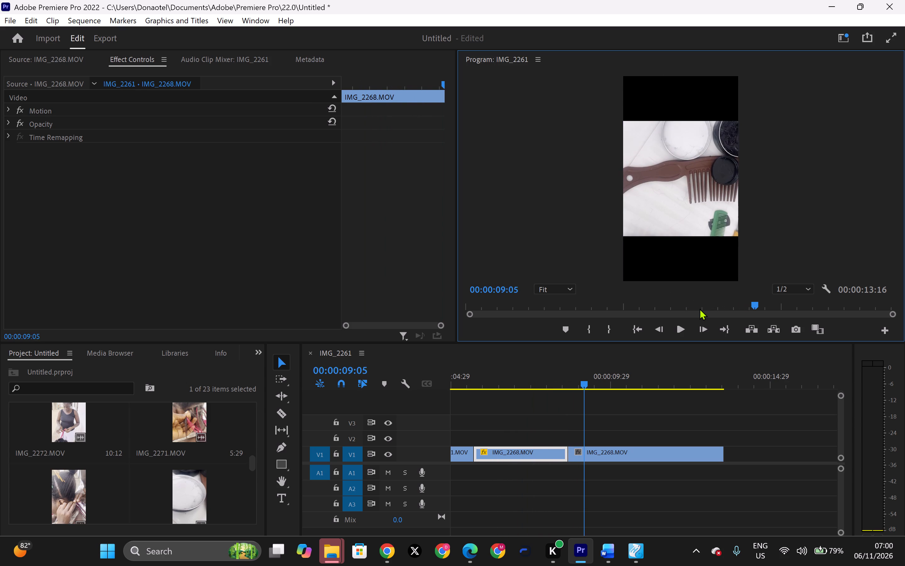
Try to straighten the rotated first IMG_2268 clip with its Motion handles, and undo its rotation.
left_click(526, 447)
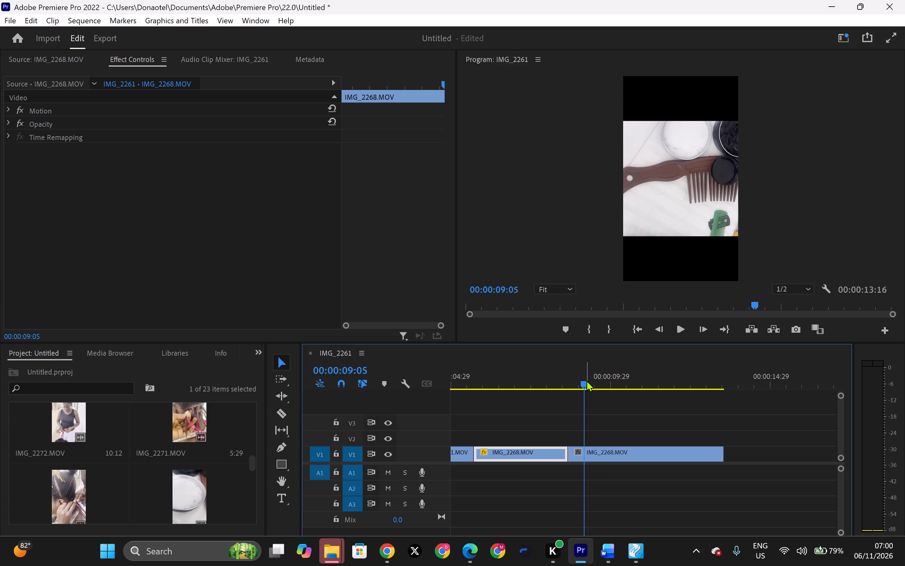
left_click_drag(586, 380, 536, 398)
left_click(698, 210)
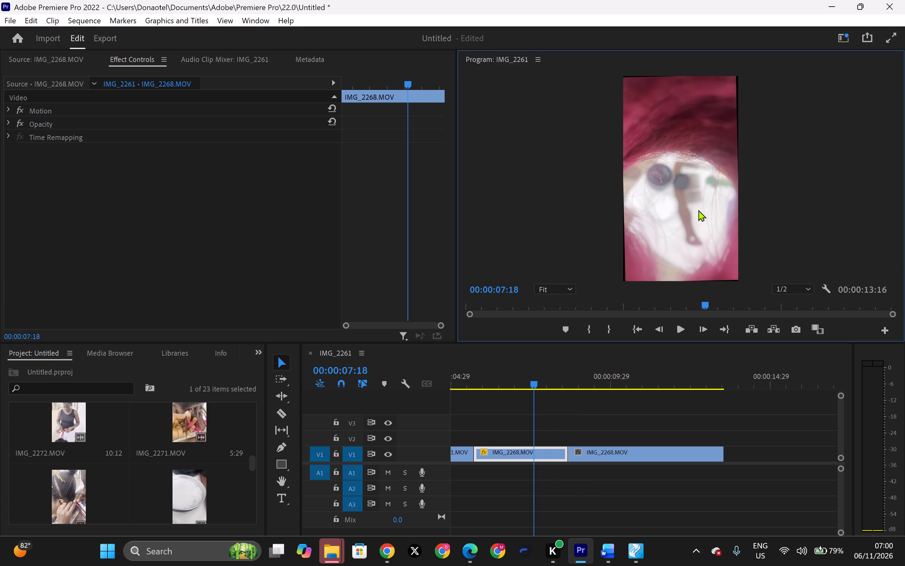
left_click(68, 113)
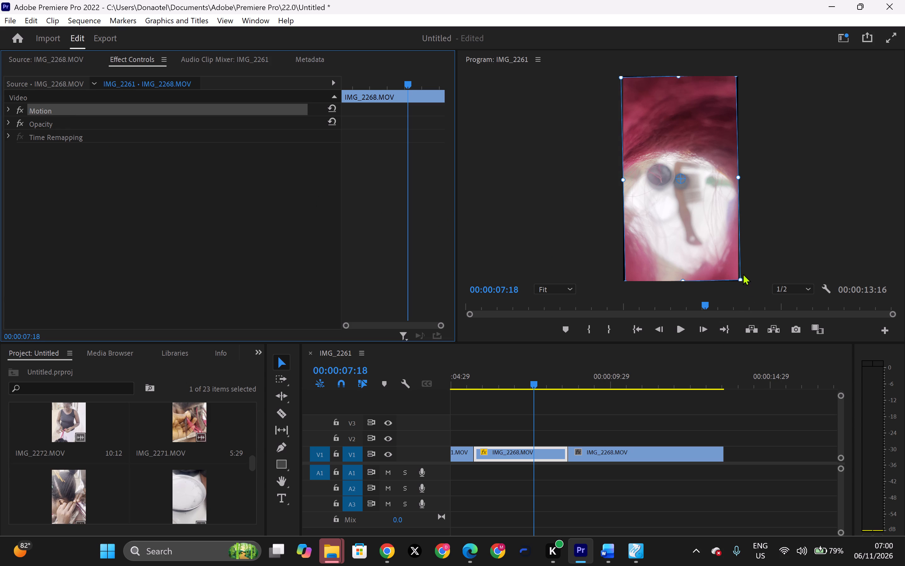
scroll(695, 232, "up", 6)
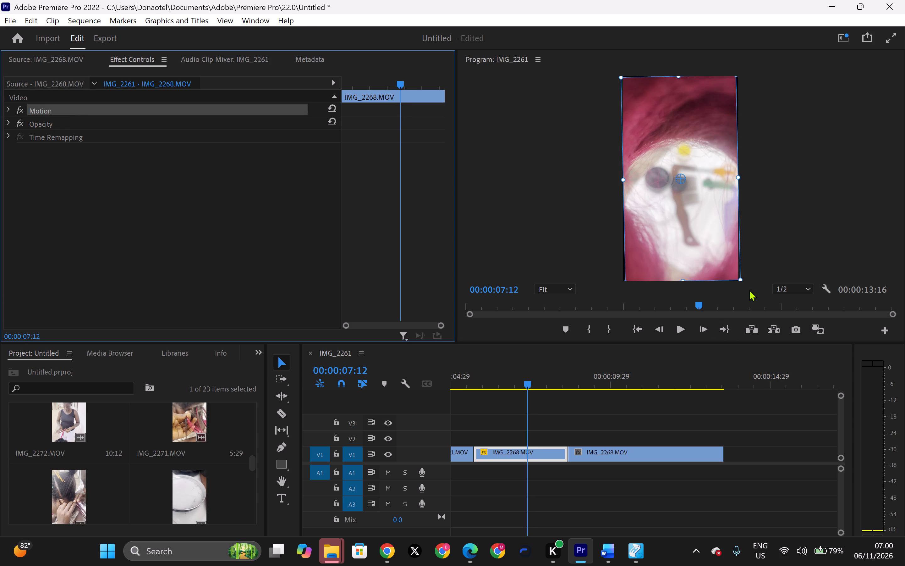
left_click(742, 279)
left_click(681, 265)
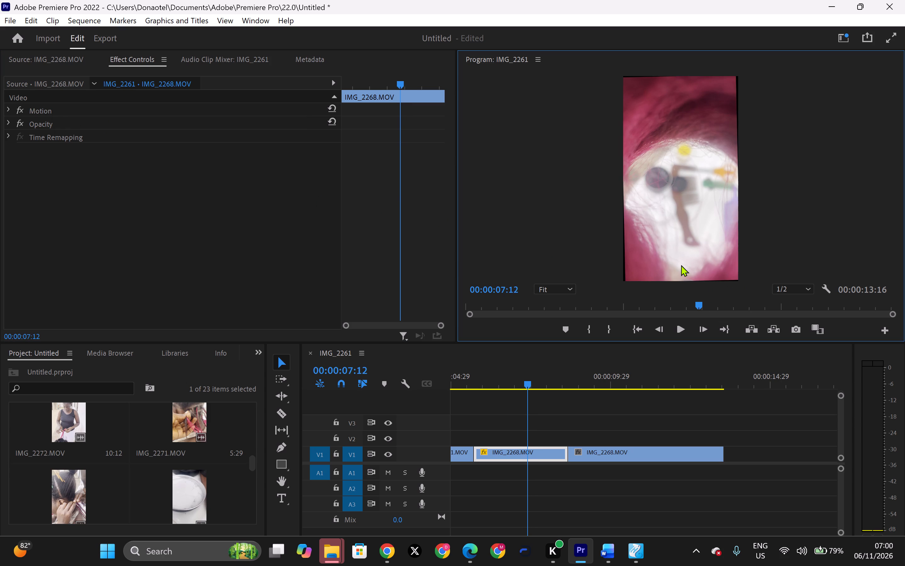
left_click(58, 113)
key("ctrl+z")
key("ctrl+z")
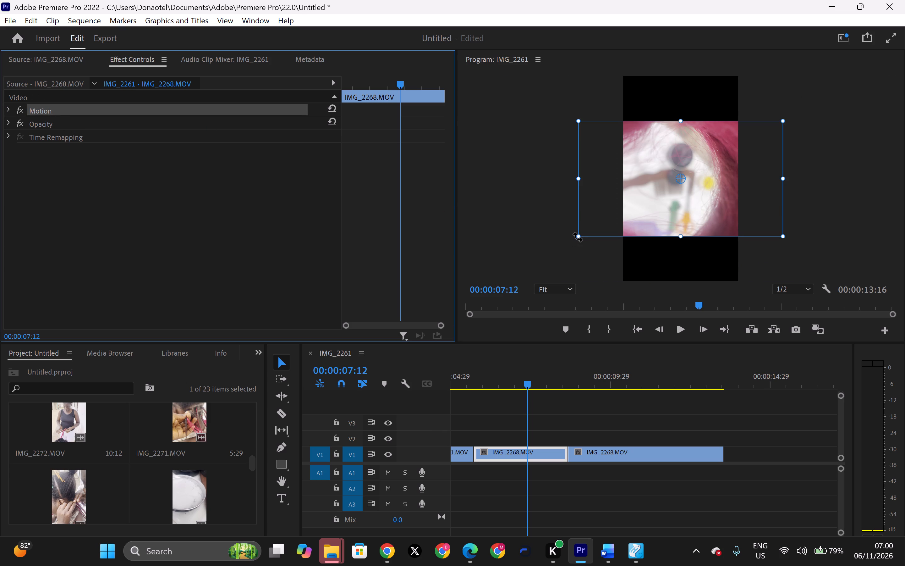
Rotate the first IMG_2268 clip about 90 degrees counterclockwise so it stands upright in the portrait frame.
left_click_drag(579, 237, 587, 250)
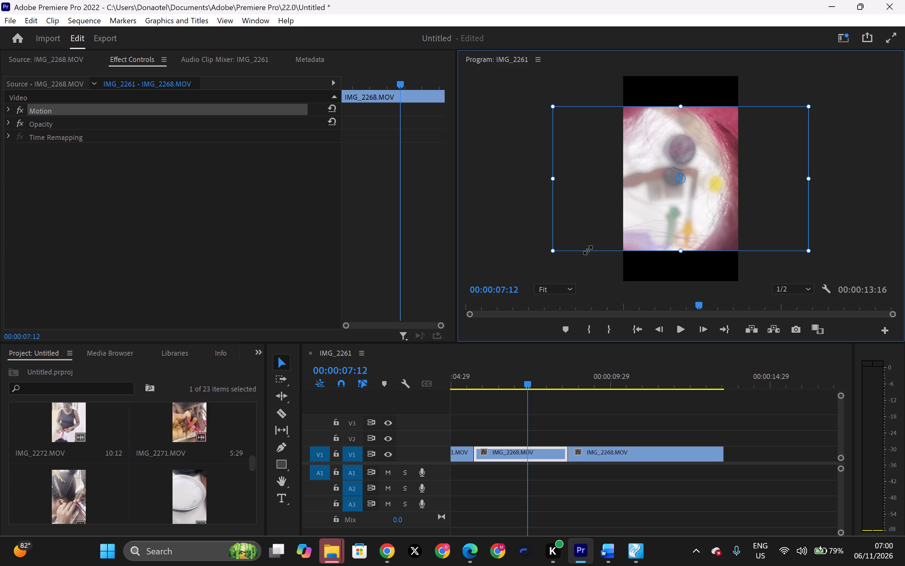
left_click_drag(587, 250, 562, 237)
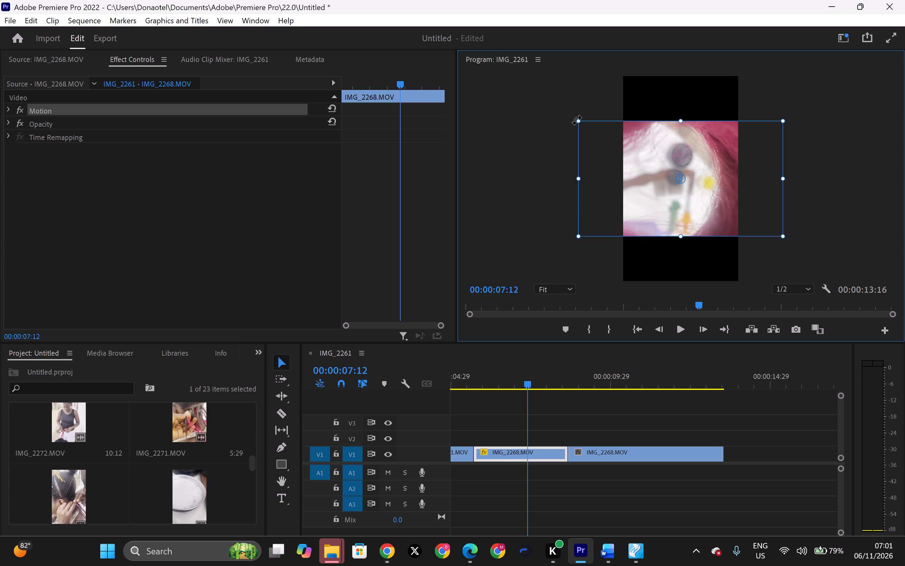
left_click_drag(576, 120, 635, 275)
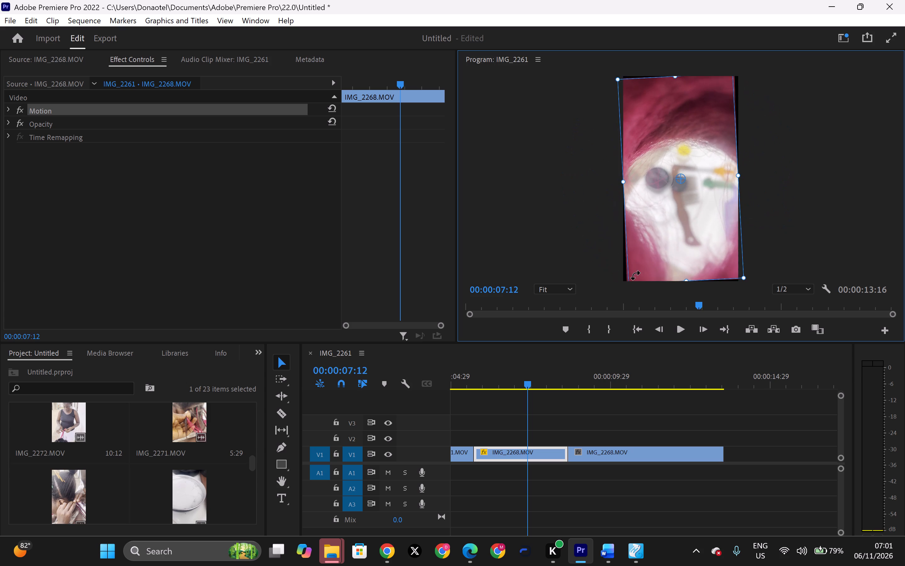
left_click_drag(635, 275, 627, 272)
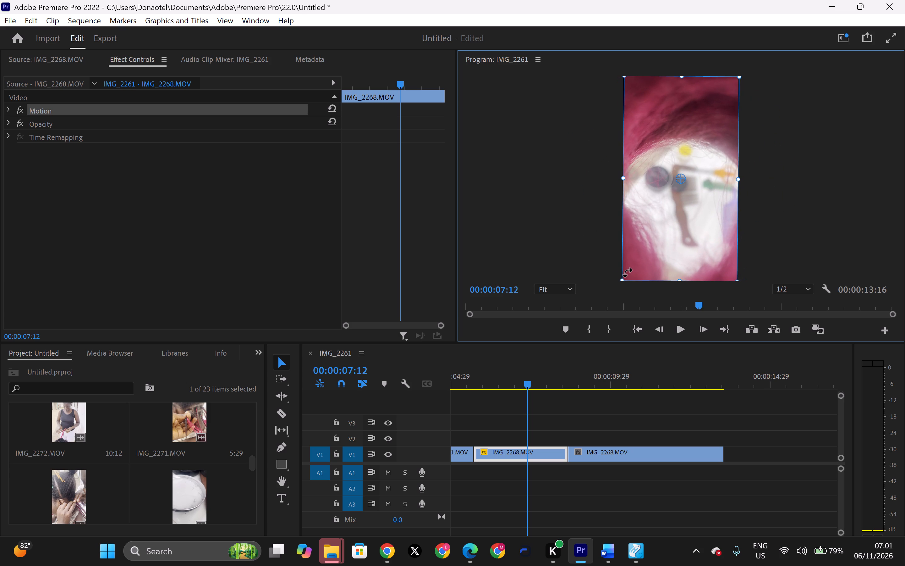
left_click_drag(627, 272, 627, 274)
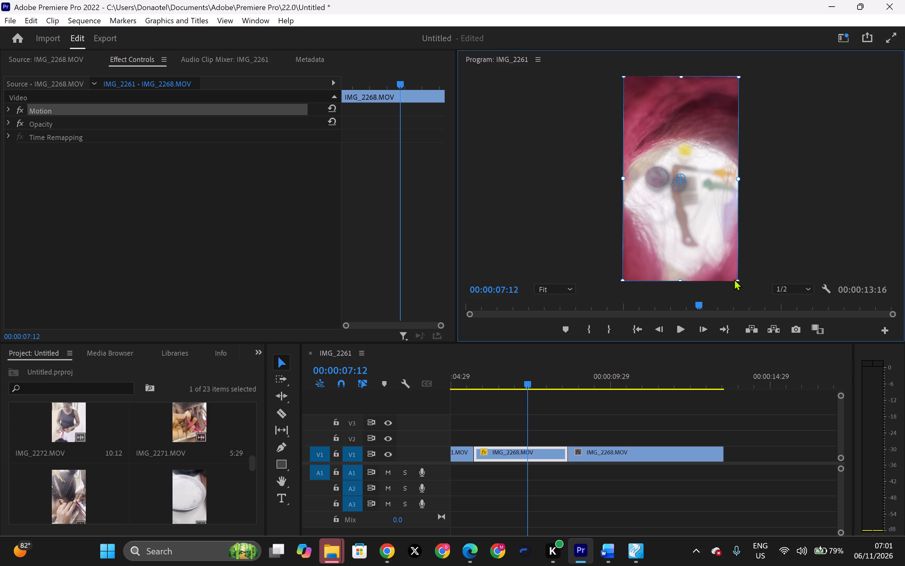
left_click_drag(624, 75, 619, 72)
left_click_drag(613, 67, 606, 65)
Enlarge the rotated first IMG_2268 clip slightly and reposition it so it covers the whole portrait frame.
left_click_drag(737, 279, 740, 284)
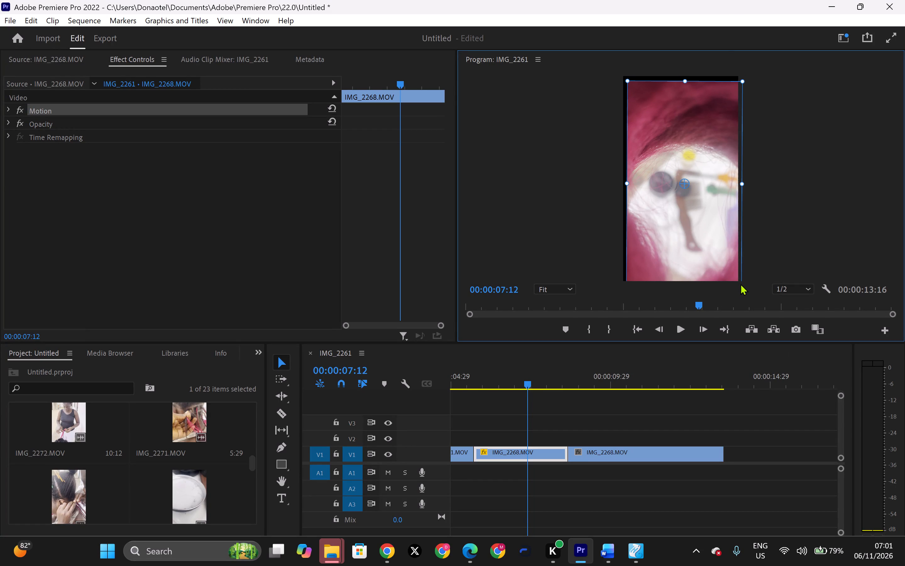
left_click_drag(740, 284, 730, 273)
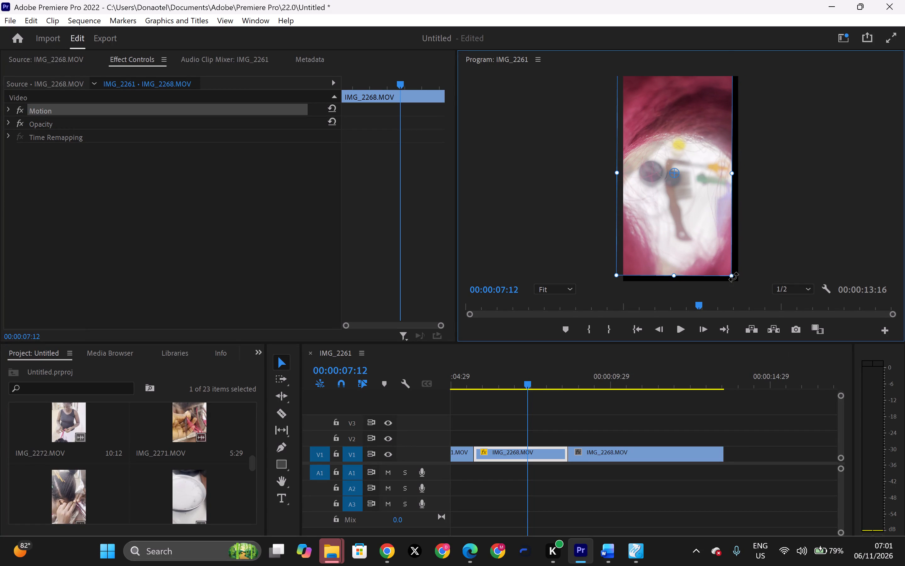
left_click_drag(733, 275, 734, 276)
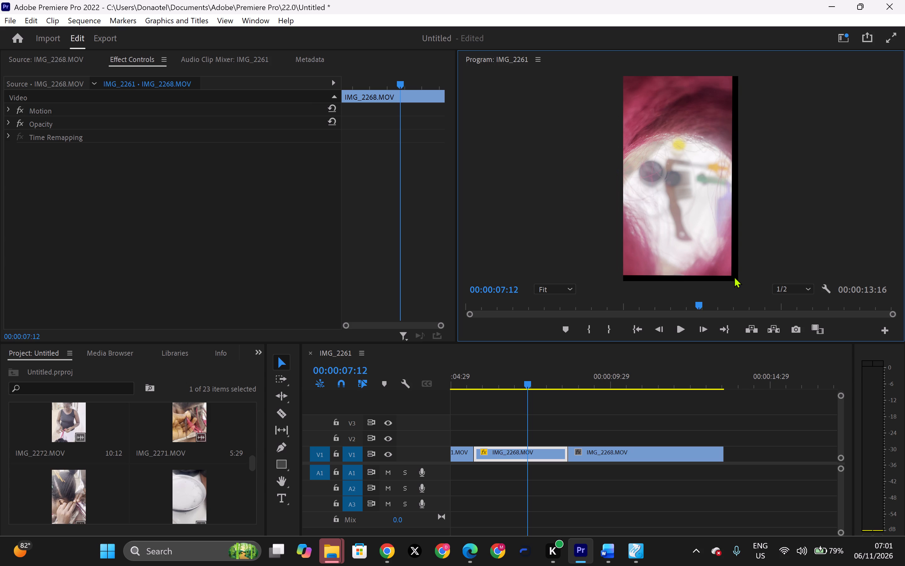
left_click_drag(734, 276, 736, 280)
left_click(723, 264)
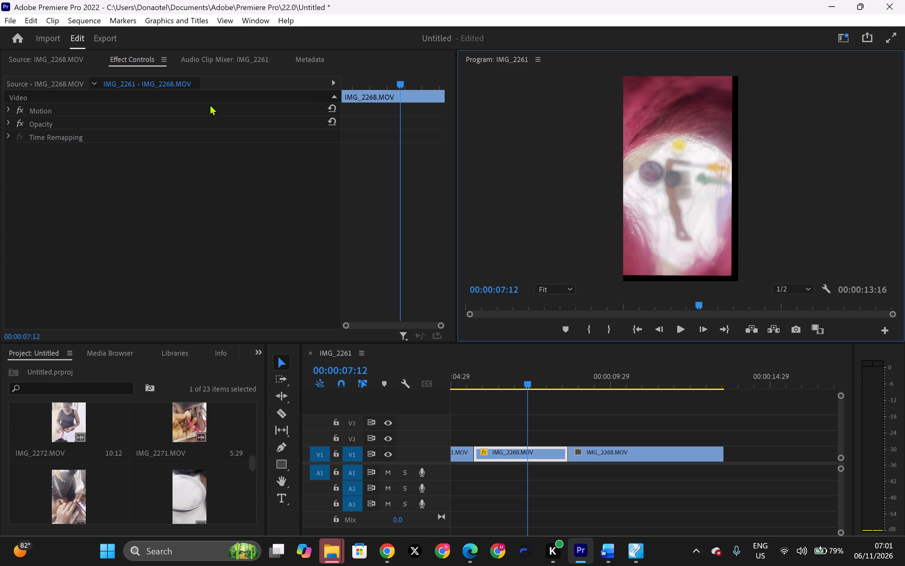
left_click(208, 107)
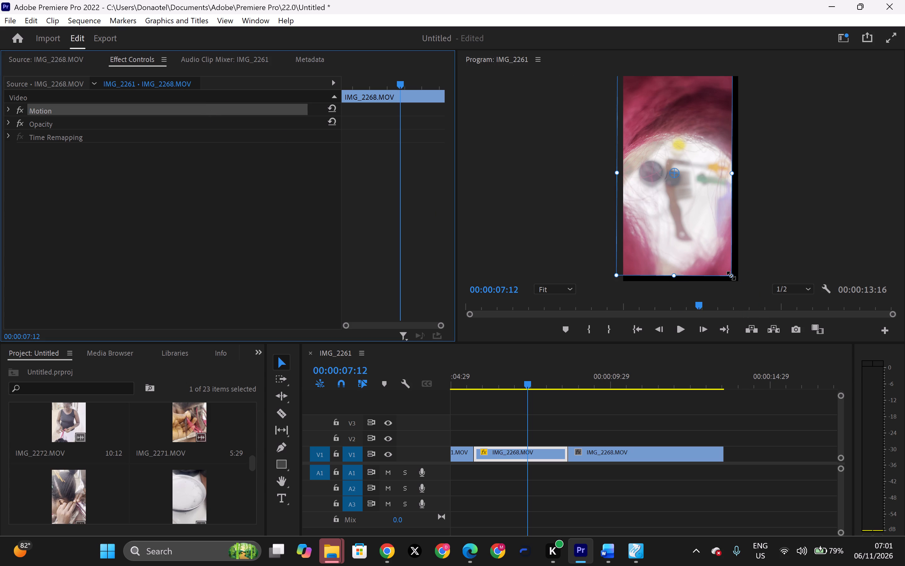
left_click_drag(731, 275, 740, 293)
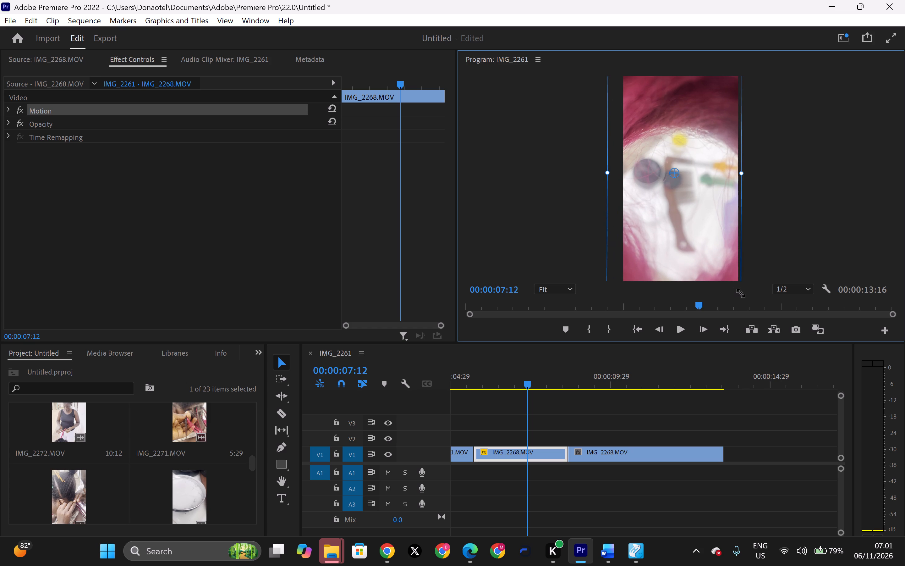
left_click_drag(740, 293, 739, 292)
left_click_drag(701, 254, 706, 254)
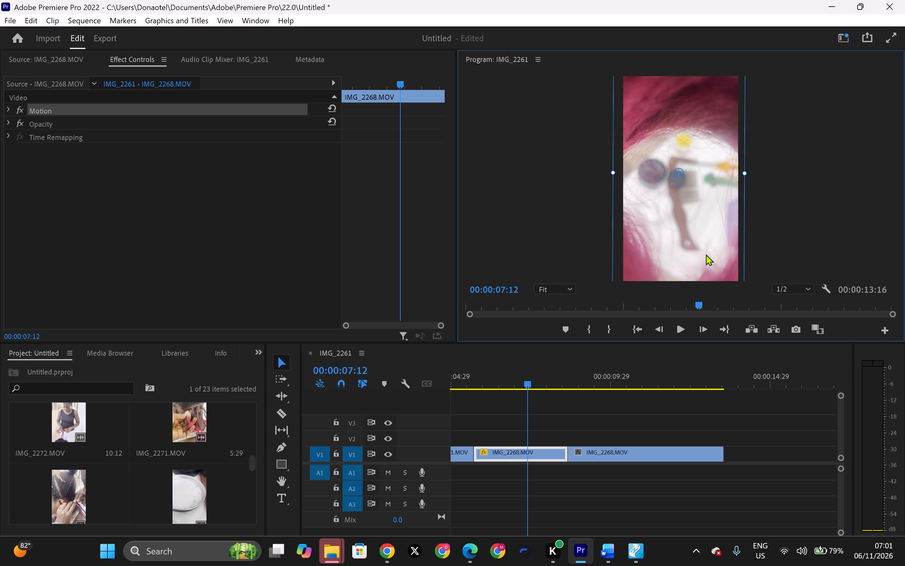
left_click_drag(706, 254, 709, 258)
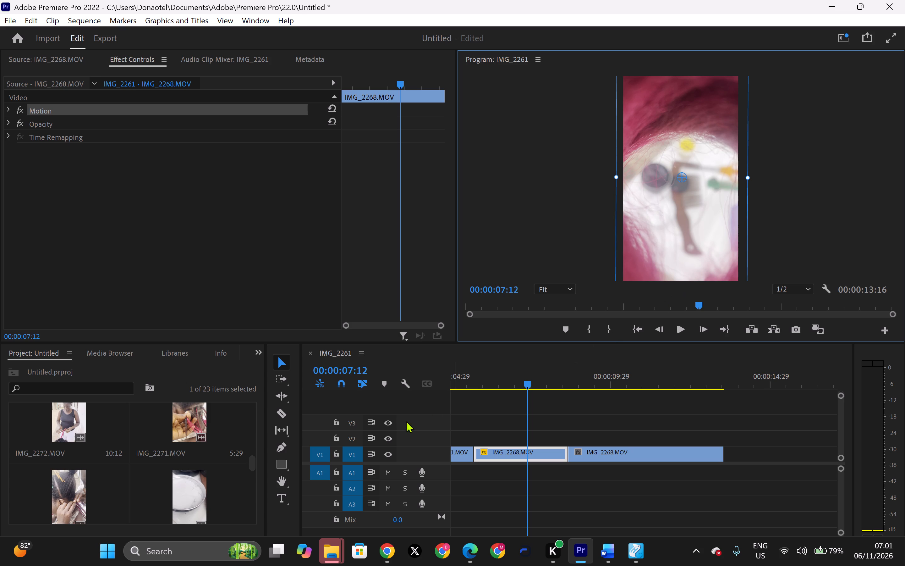
Play back the sequence through the rotated first IMG_2268 clip and into the second IMG_2268 clip.
left_click_drag(529, 383, 514, 390)
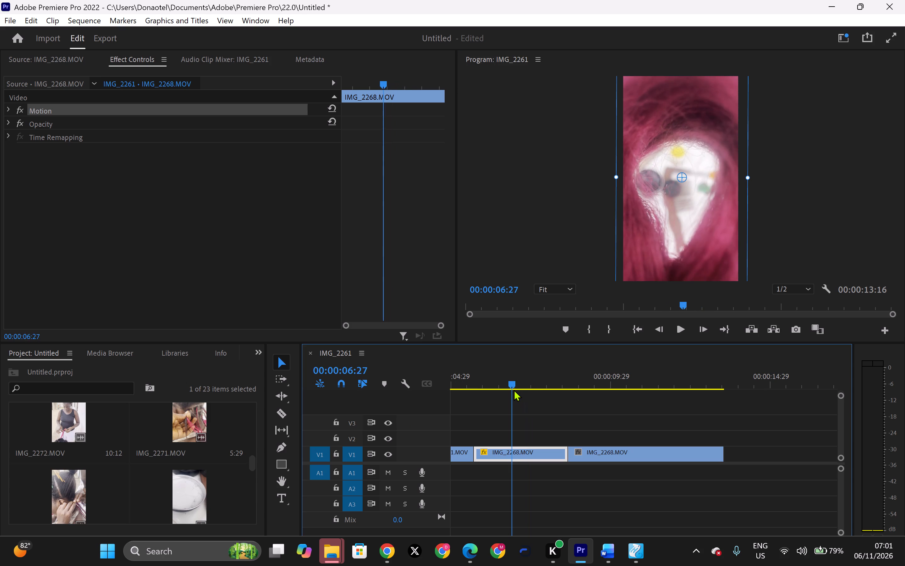
left_click_drag(514, 390, 472, 380)
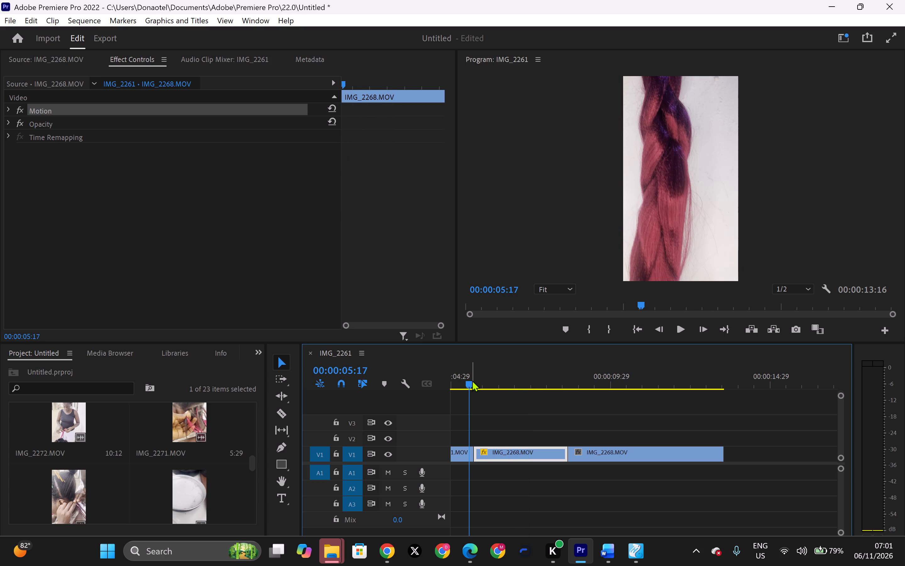
left_click_drag(472, 379, 451, 382)
key("space")
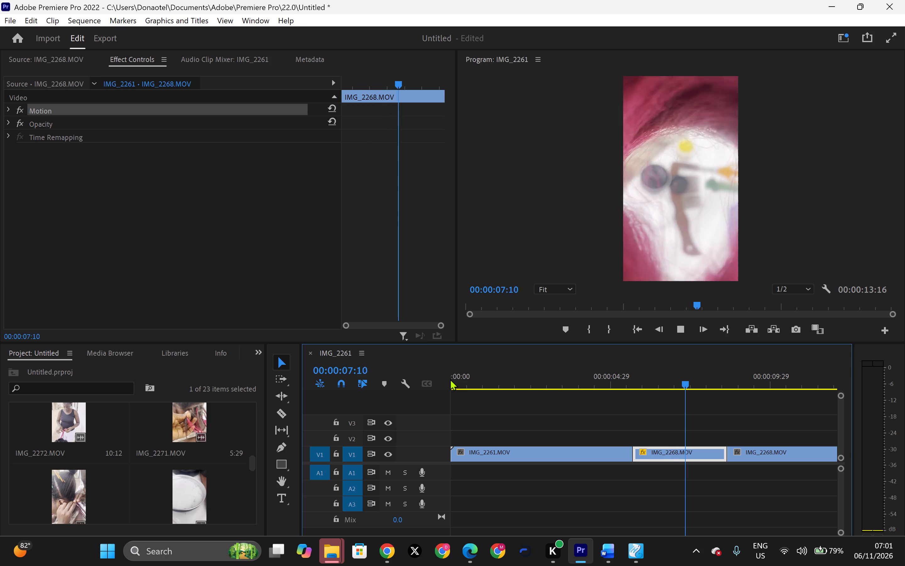
key("space")
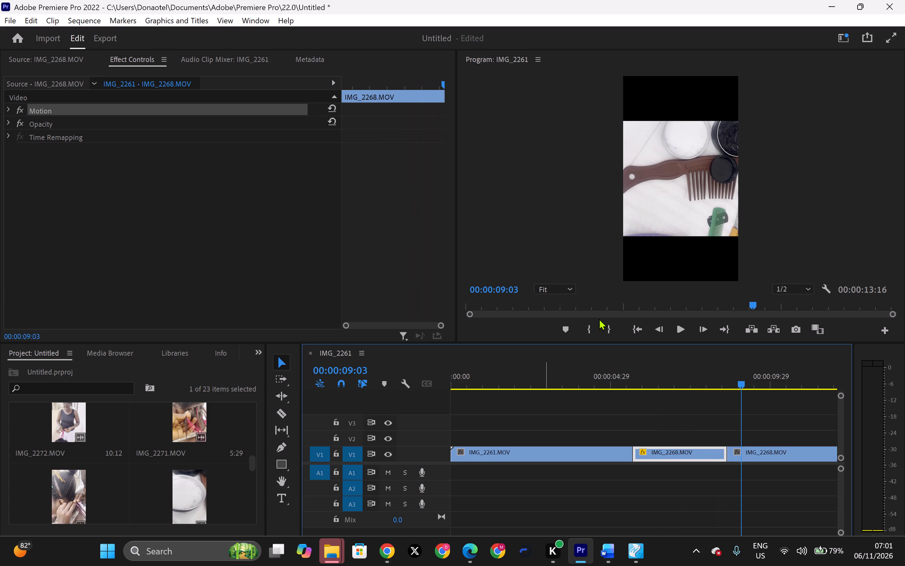
Rotate the second IMG_2268 clip about 90 degrees counterclockwise so it fills the portrait frame.
left_click(681, 165)
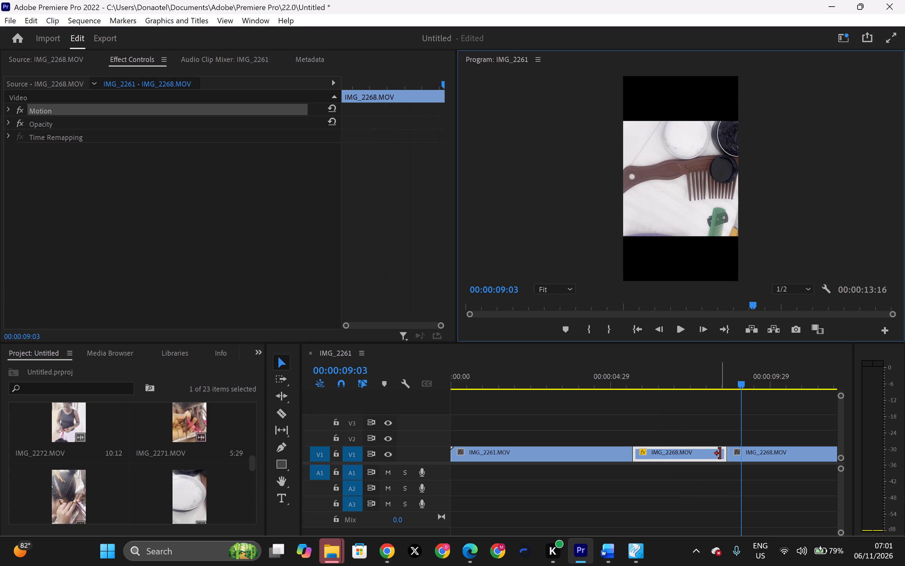
left_click(790, 450)
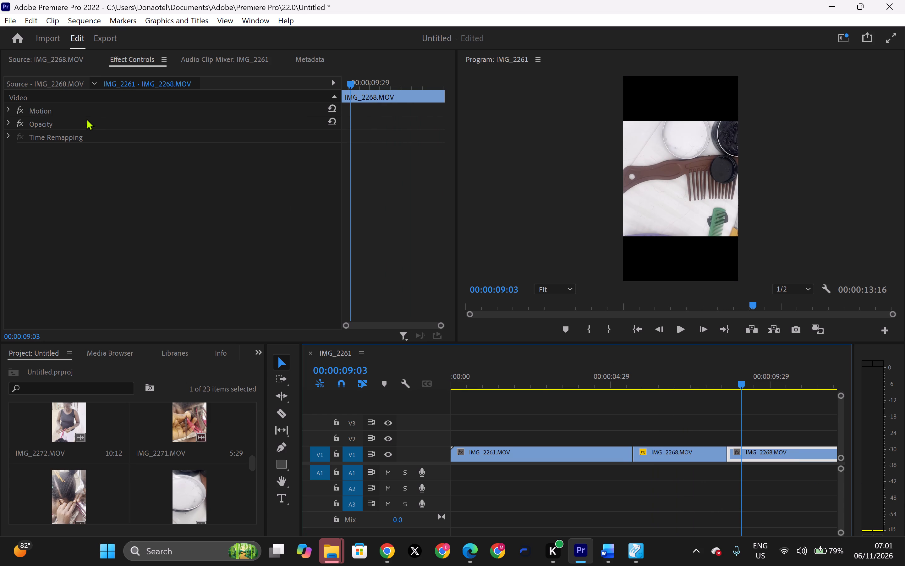
left_click(83, 109)
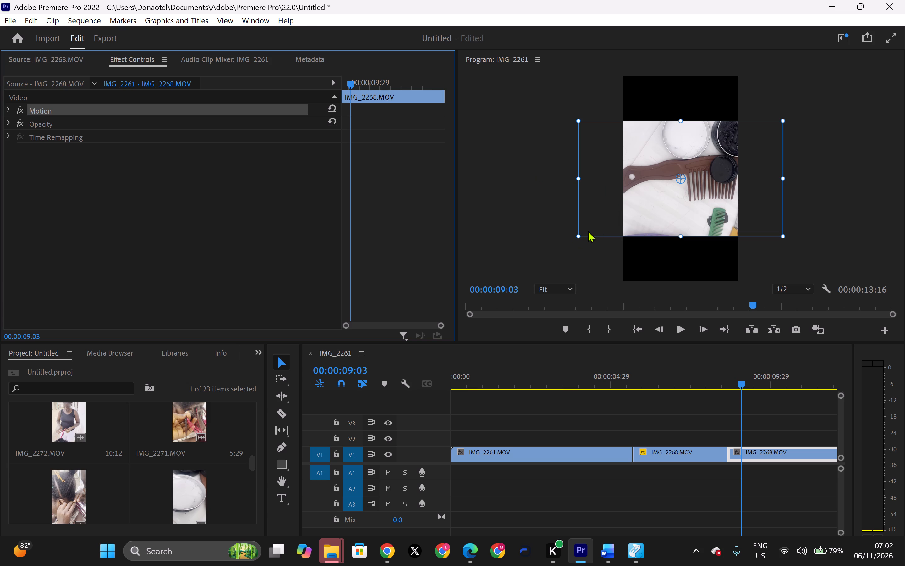
scroll(568, 239, "up", 1, "ctrl")
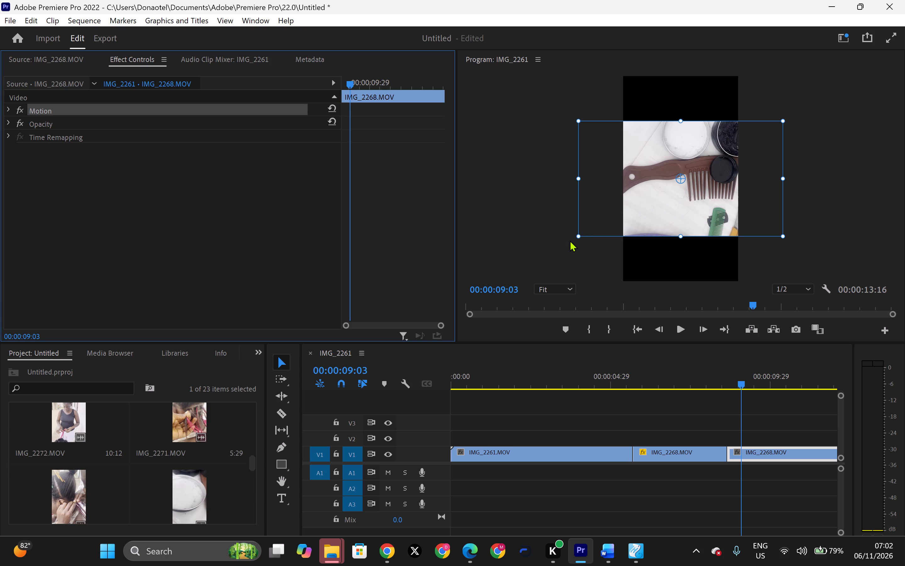
scroll(570, 237, "up", 4, "ctrl")
scroll(570, 237, "down", 10, "ctrl")
scroll(571, 241, "down", 6)
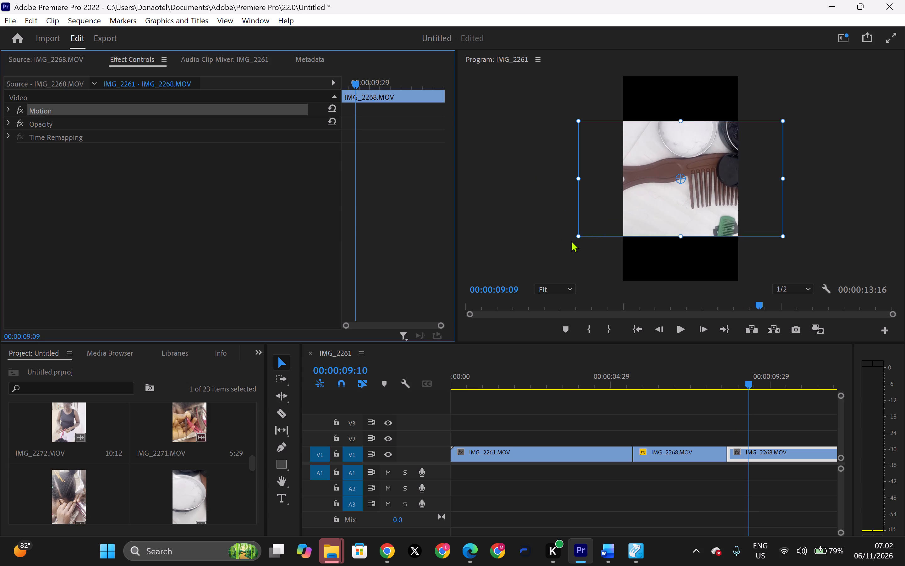
scroll(571, 241, "up", 4)
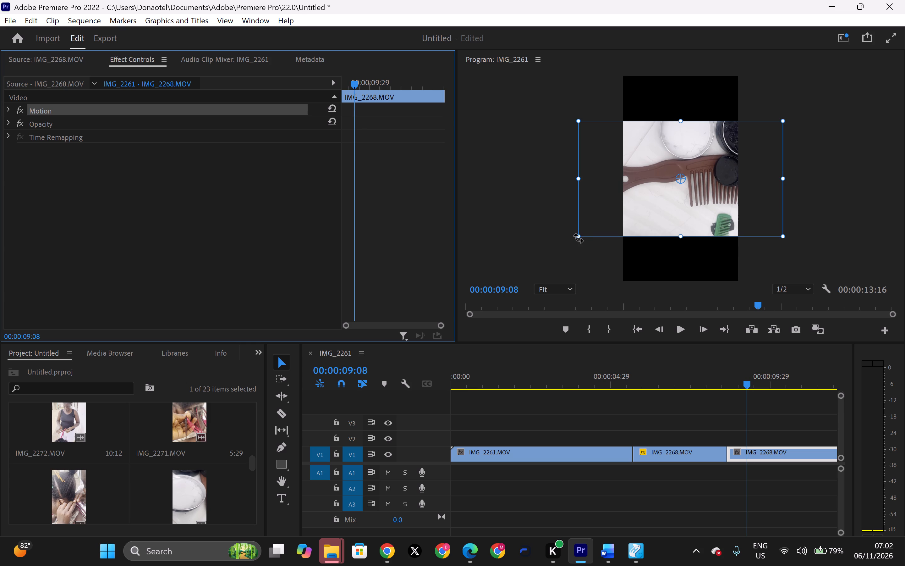
left_click_drag(578, 238, 710, 292)
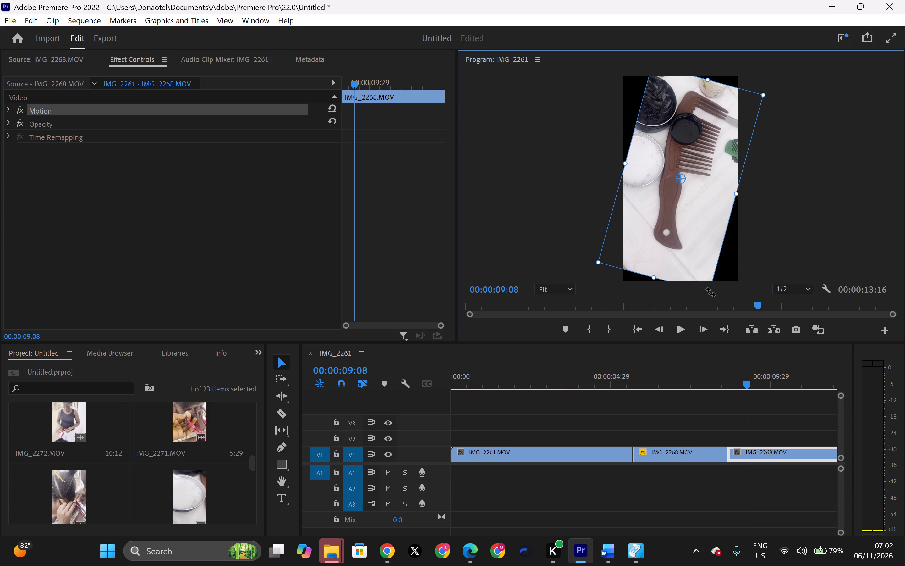
left_click_drag(710, 292, 742, 283)
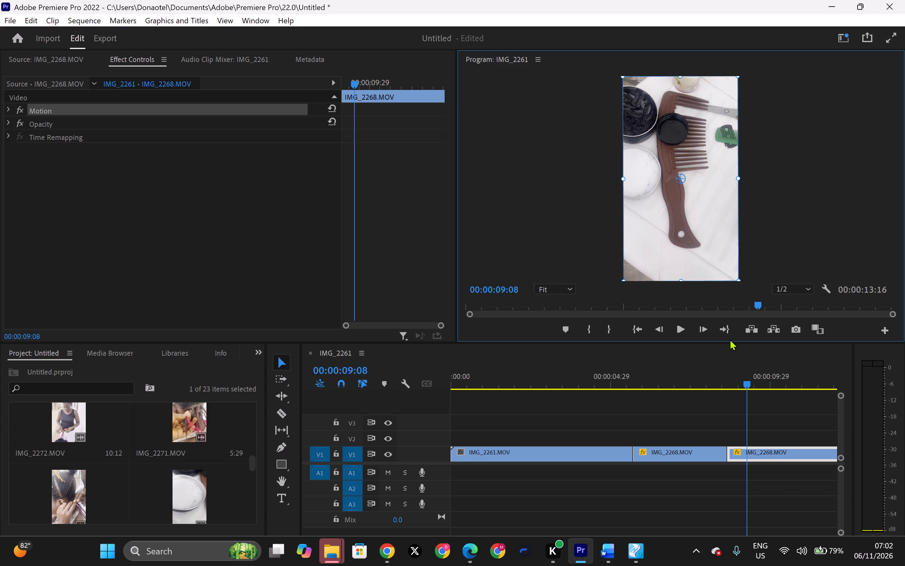
Play back both rotated IMG_2268 clips from about 00:00:07:21 to the end of the sequence.
left_click_drag(749, 382, 716, 391)
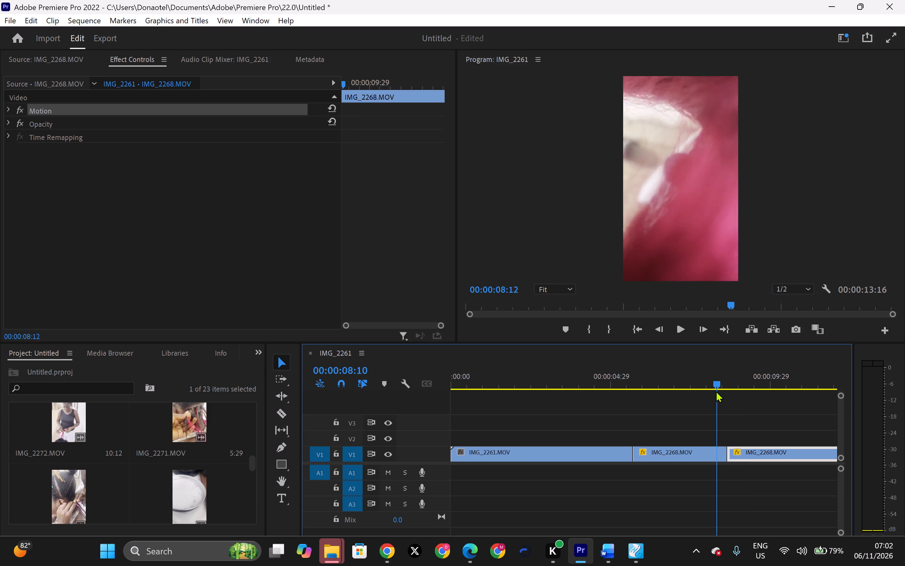
left_click_drag(716, 391, 700, 391)
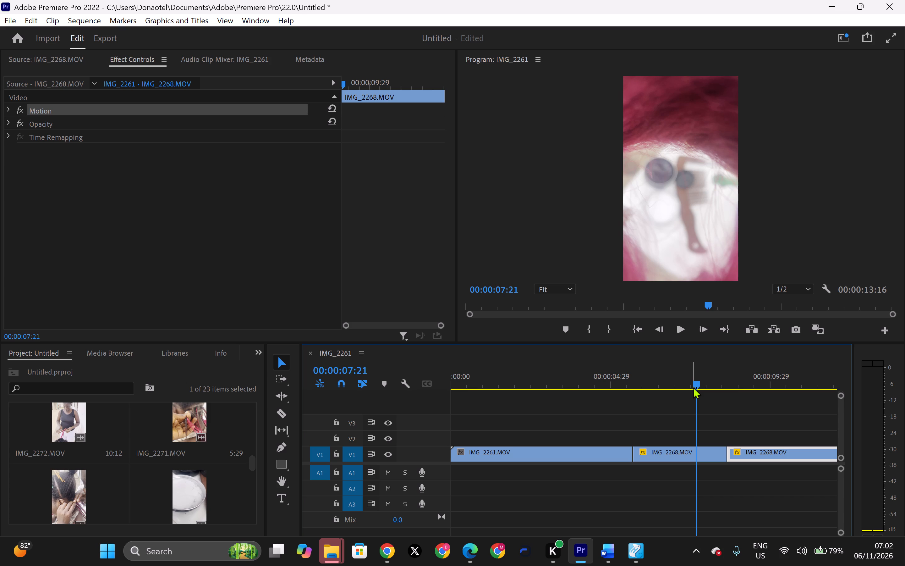
key("space")
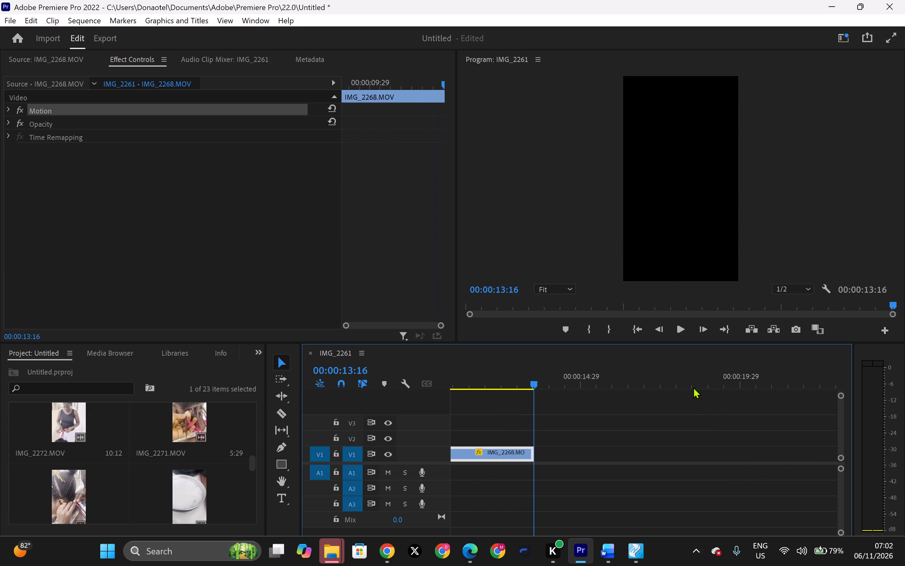
Save the project.
key("ctrl+s")
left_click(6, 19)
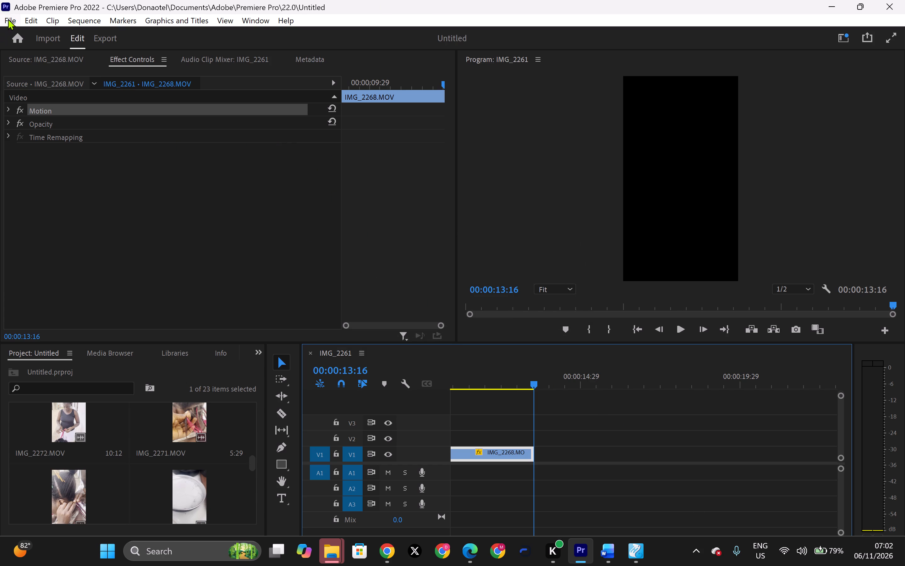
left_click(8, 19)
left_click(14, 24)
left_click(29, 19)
Scrub back through the sequence to its start at 00:00:00:00.
left_click_drag(535, 386, 516, 384)
left_click_drag(534, 385, 509, 385)
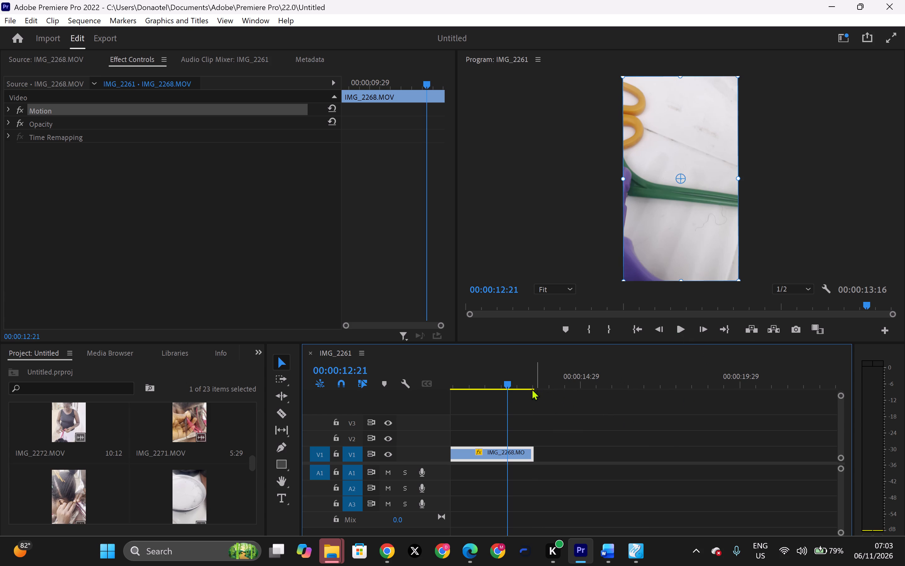
left_click_drag(504, 379, 392, 383)
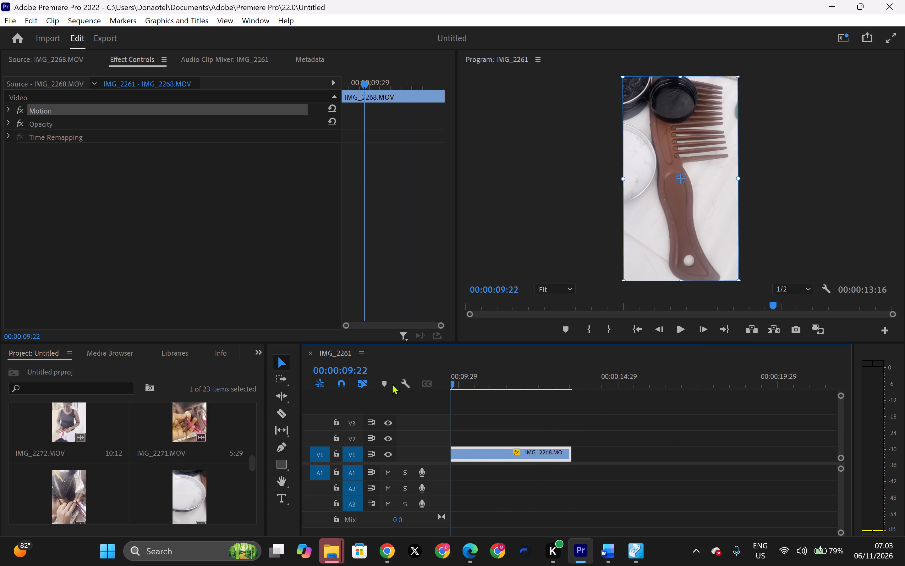
left_click_drag(392, 383, 313, 383)
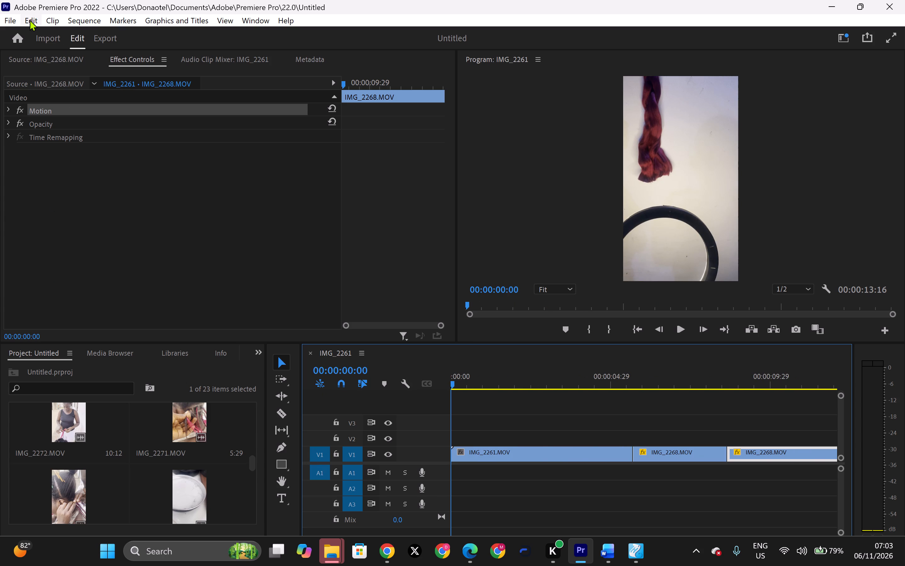
Start saving the project under a new name, entering Gifted as the file name.
left_click(14, 23)
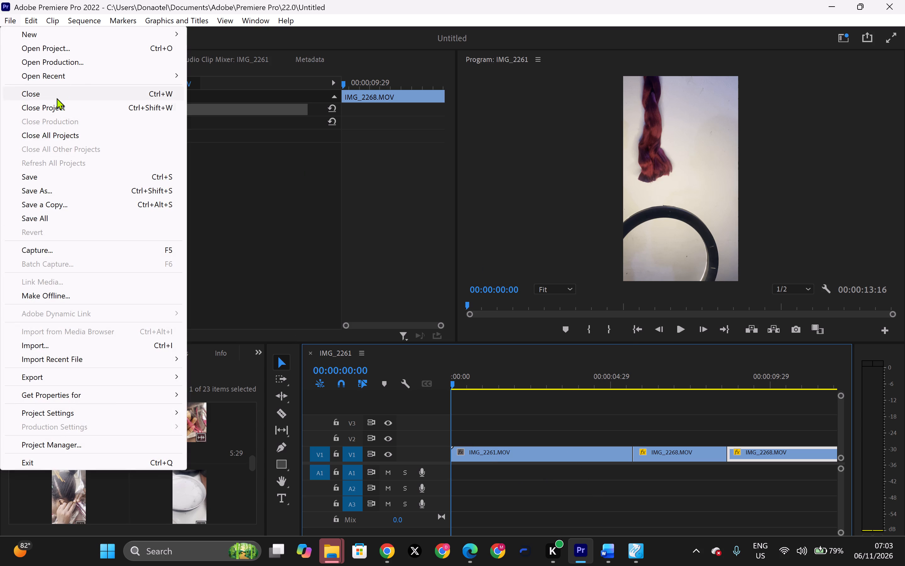
left_click(73, 188)
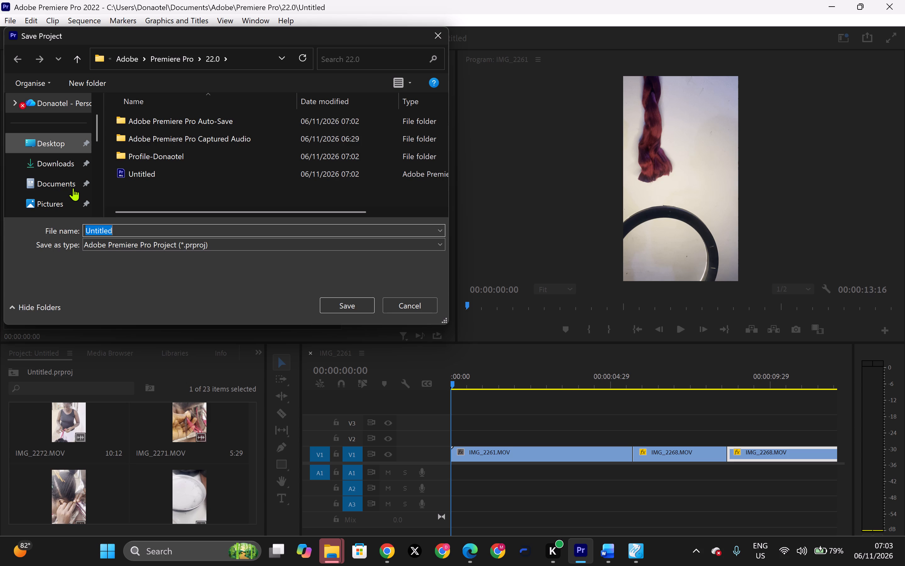
type("Gifted")
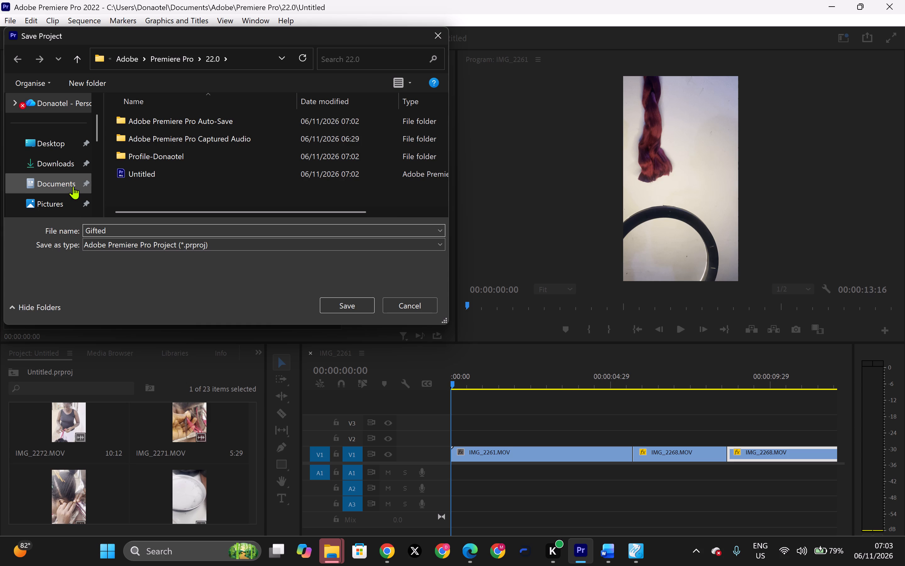
Create a folder named EDITING RAW FILES in Documents as the save location.
left_click(69, 191)
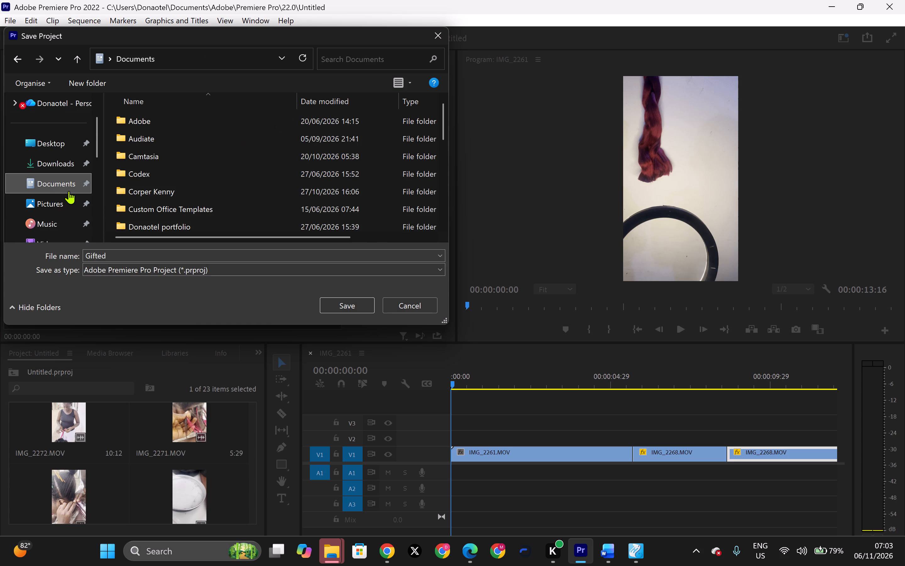
scroll(252, 213, "down", 5)
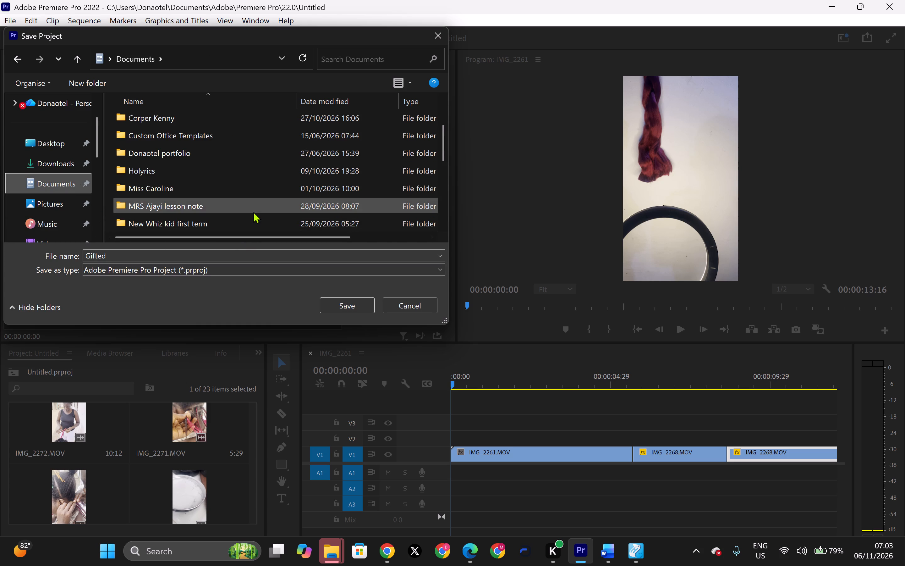
scroll(253, 212, "down", 6)
scroll(253, 208, "up", 1)
scroll(253, 208, "down", 18)
scroll(250, 203, "up", 8)
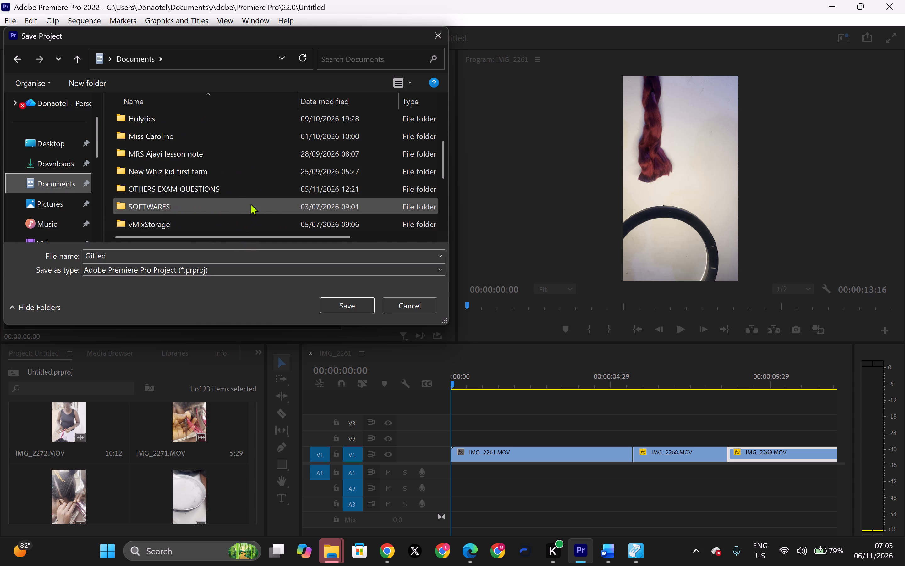
scroll(252, 202, "up", 4)
right_click(286, 160)
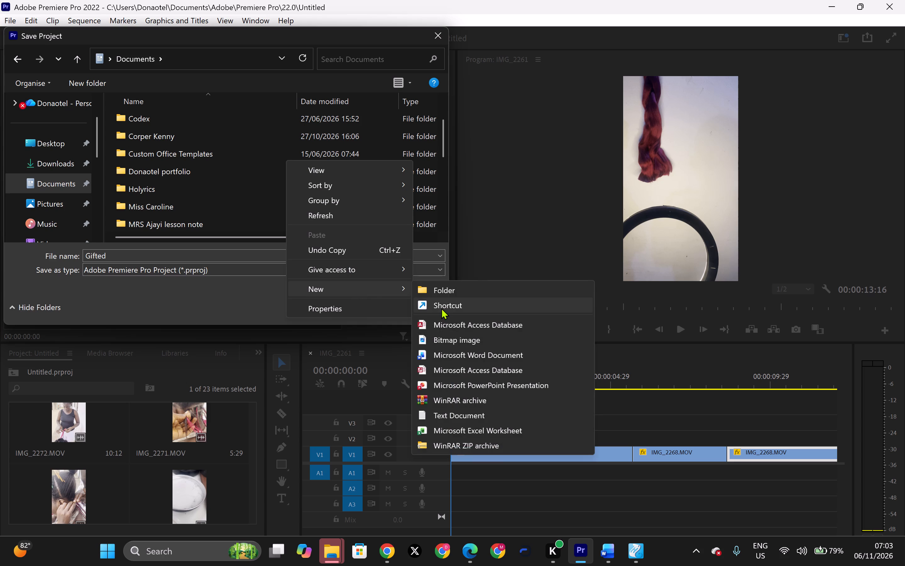
left_click(444, 287)
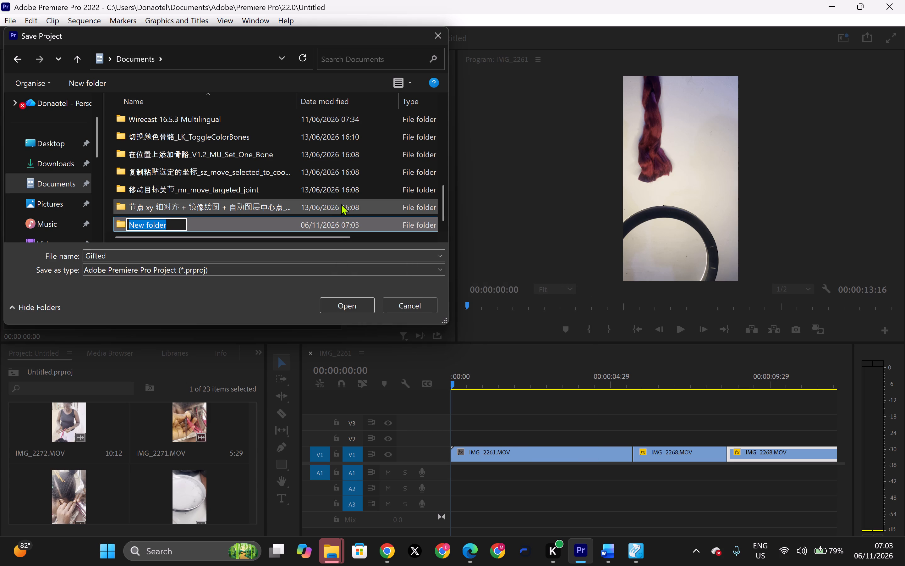
type("EDITING")
key("space")
type("RAW")
key("space")
type("FILES")
key("Return")
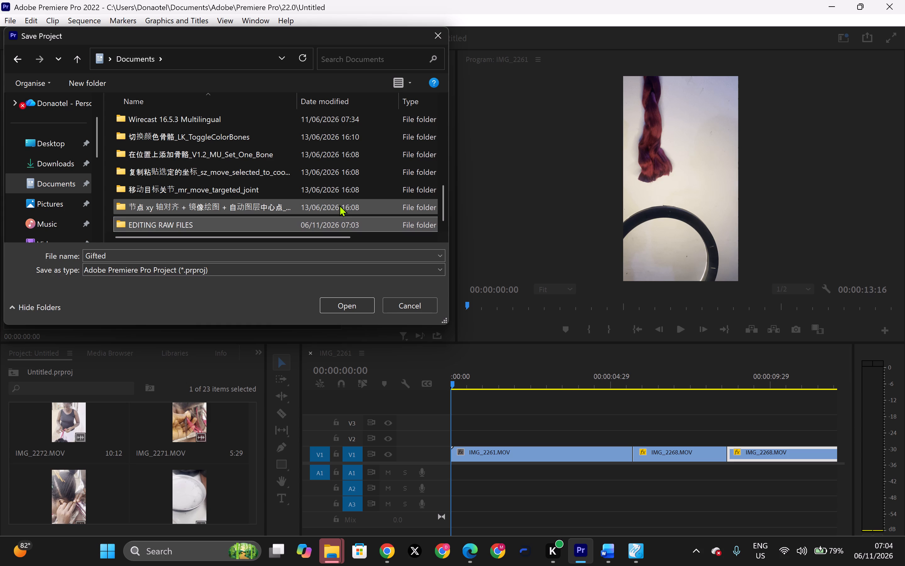
Save the project as Gifted in the EDITING RAW FILES folder.
double_click(303, 227)
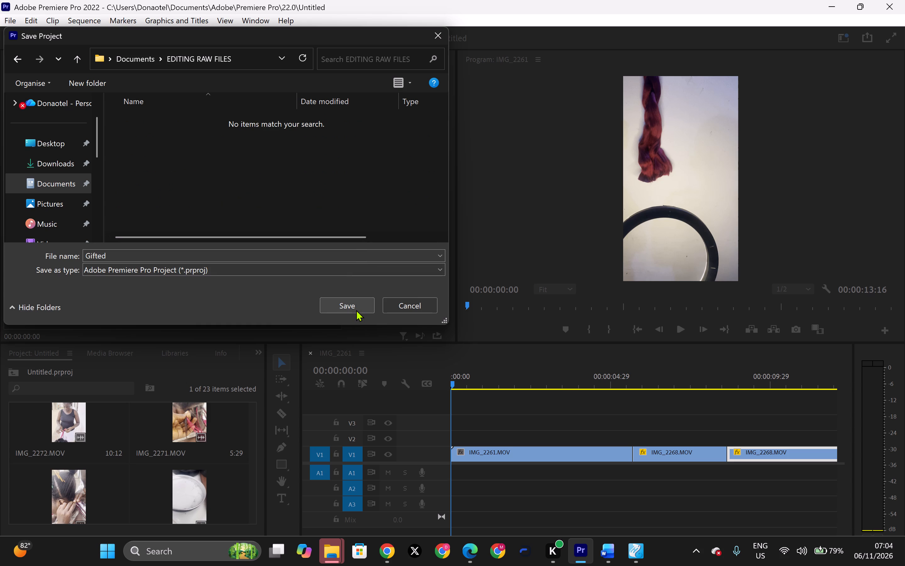
left_click(310, 254)
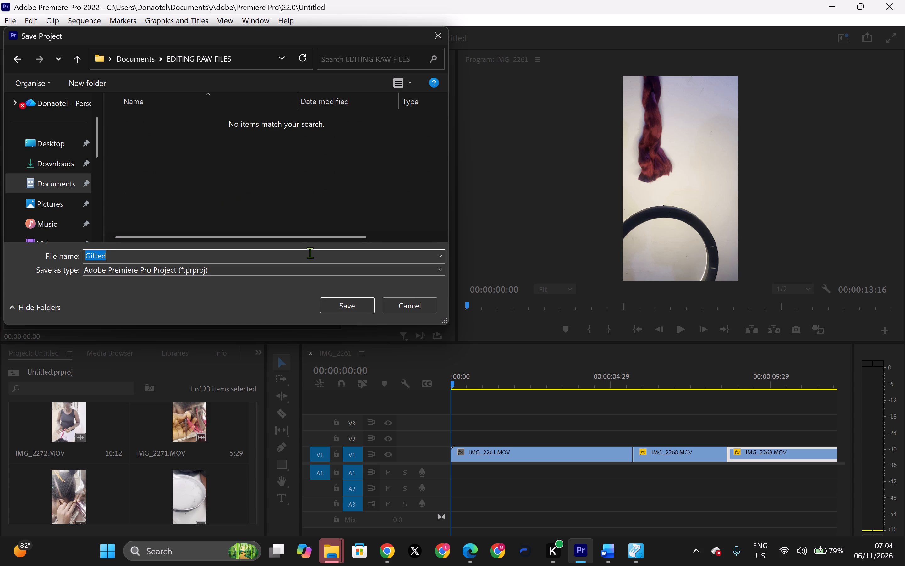
left_click(308, 253)
left_click(366, 302)
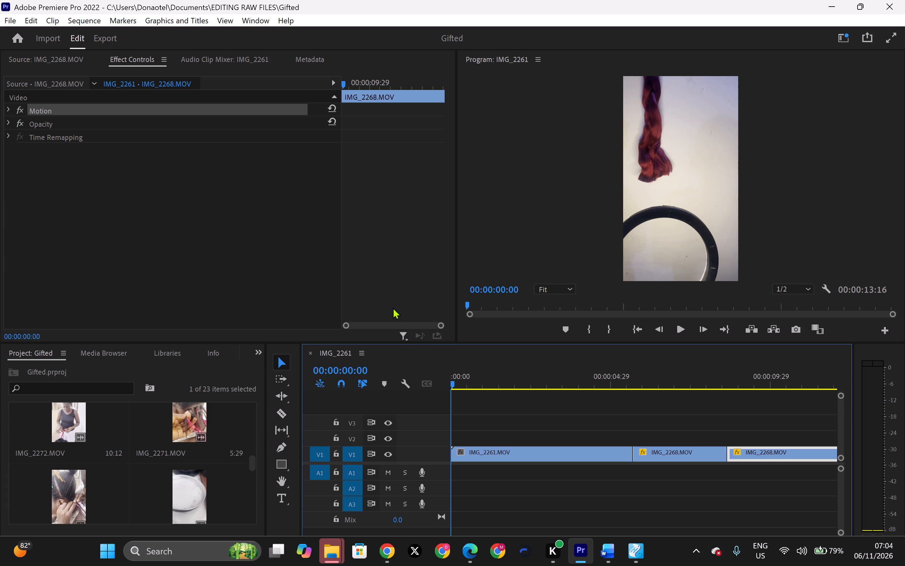
key("ctrl+s")
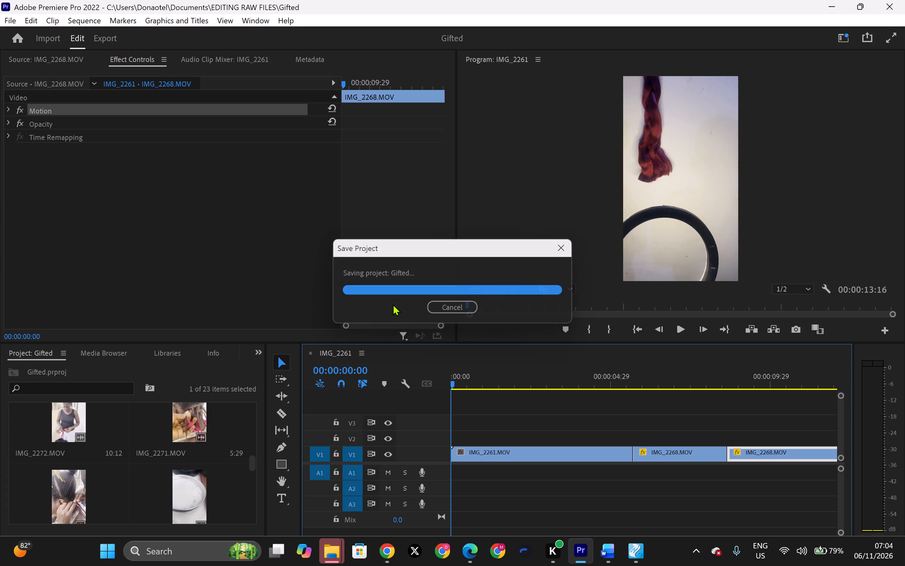
Play the sequence from the start, and replay the first IMG_2268 clip to find its blurry section near 00:00:07:17.
key("space")
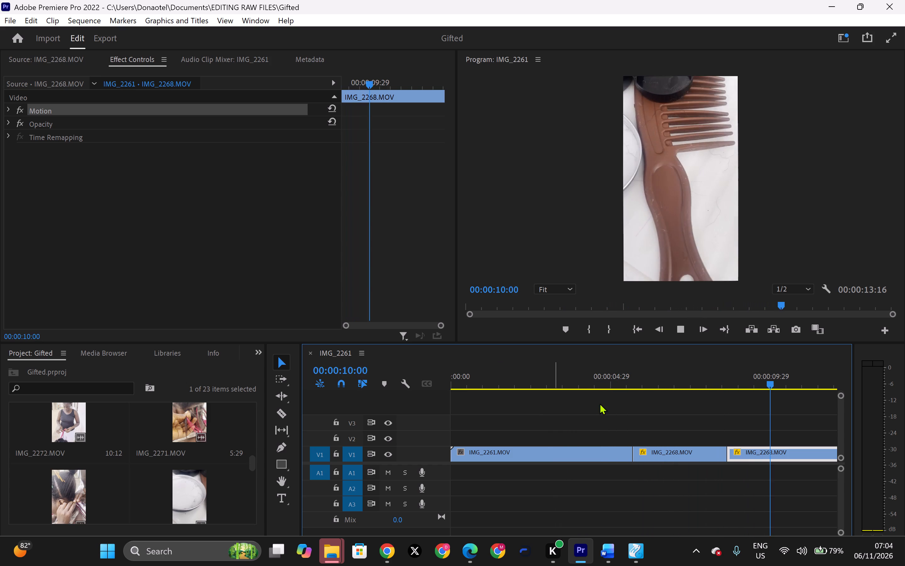
key("space")
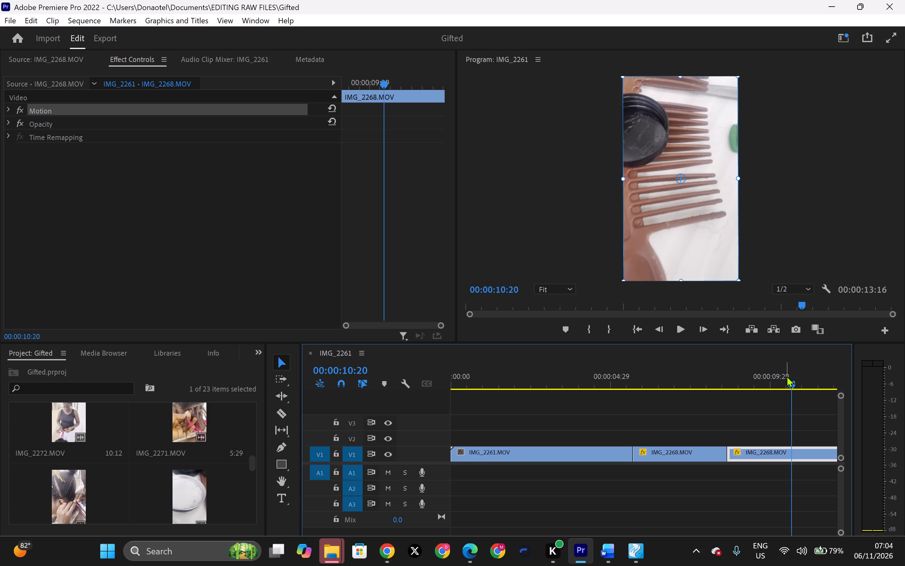
left_click_drag(792, 381, 778, 392)
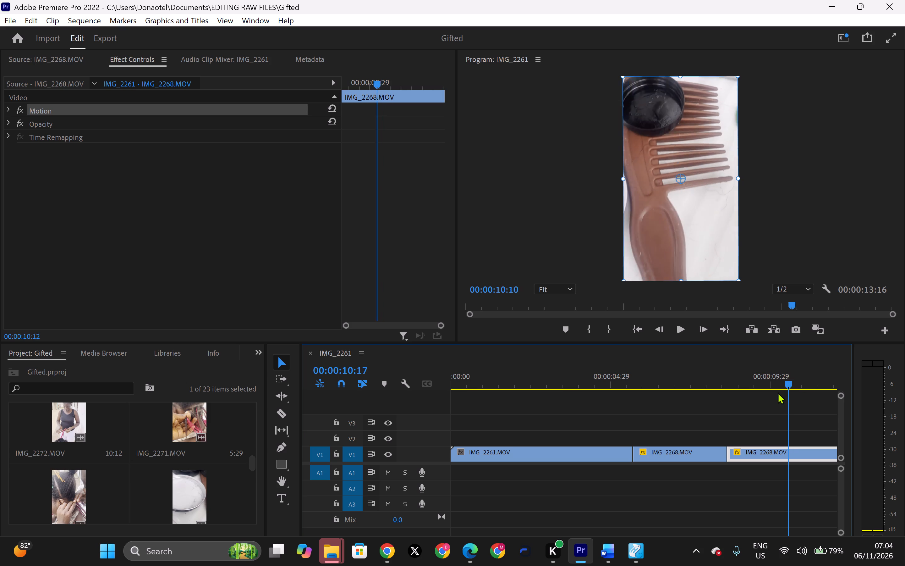
left_click_drag(778, 392, 727, 404)
left_click_drag(723, 379, 721, 384)
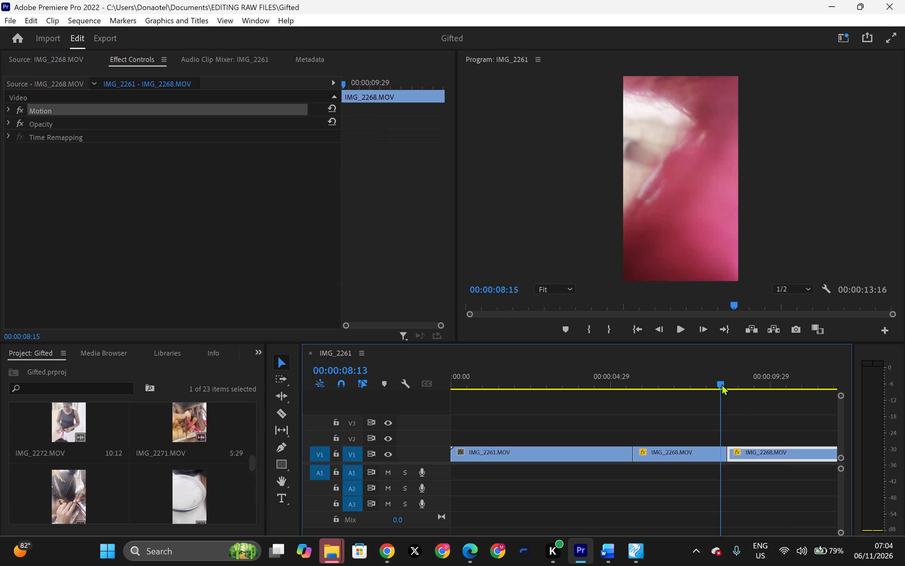
left_click_drag(721, 384, 608, 413)
key("space")
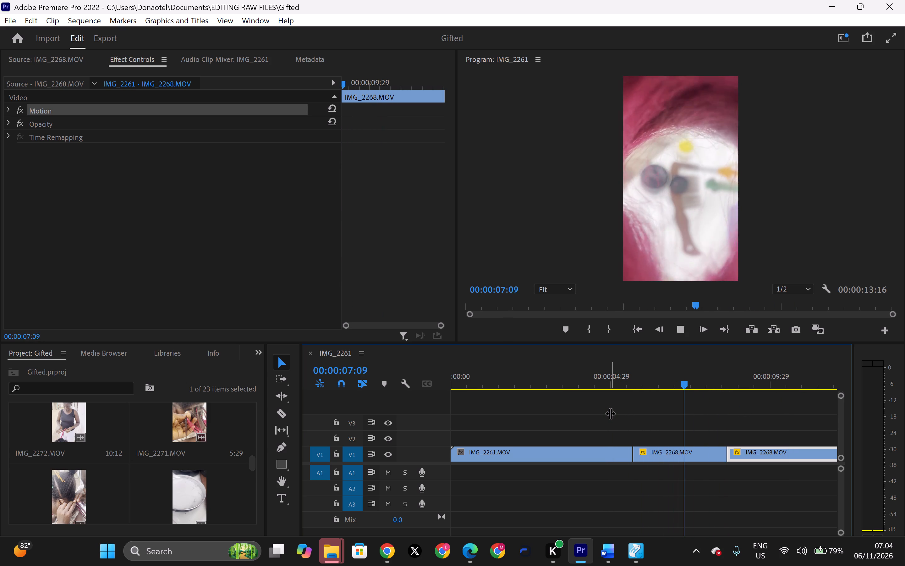
key("space")
Mark a range from 00:00:07:17 to 00:00:08:04 near the end of the first IMG_2268 clip.
left_click(684, 456)
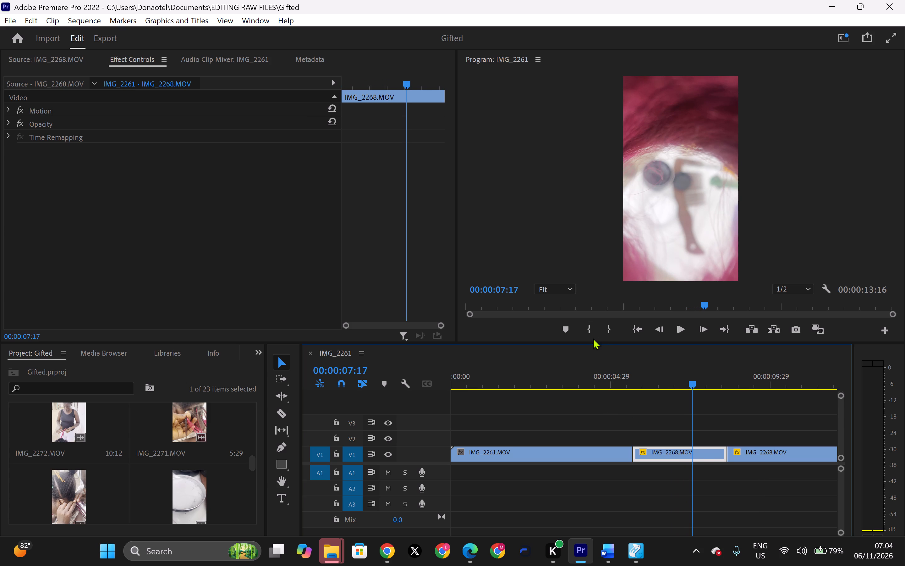
left_click(588, 331)
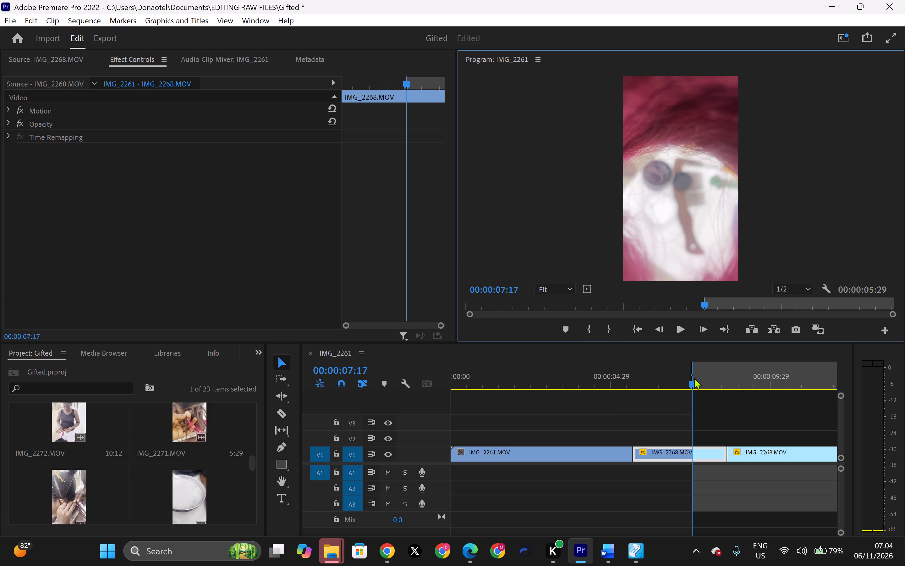
left_click_drag(696, 384, 711, 395)
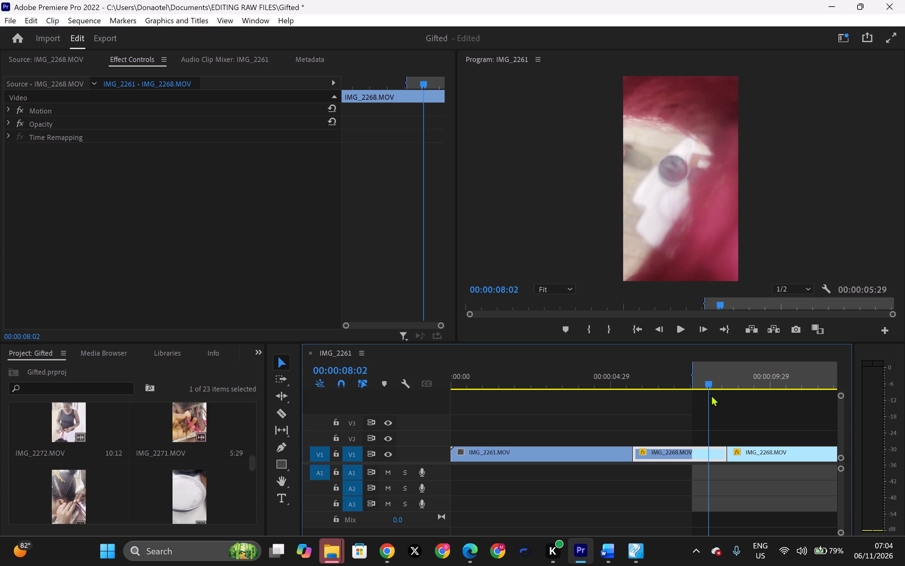
left_click_drag(711, 395, 711, 397)
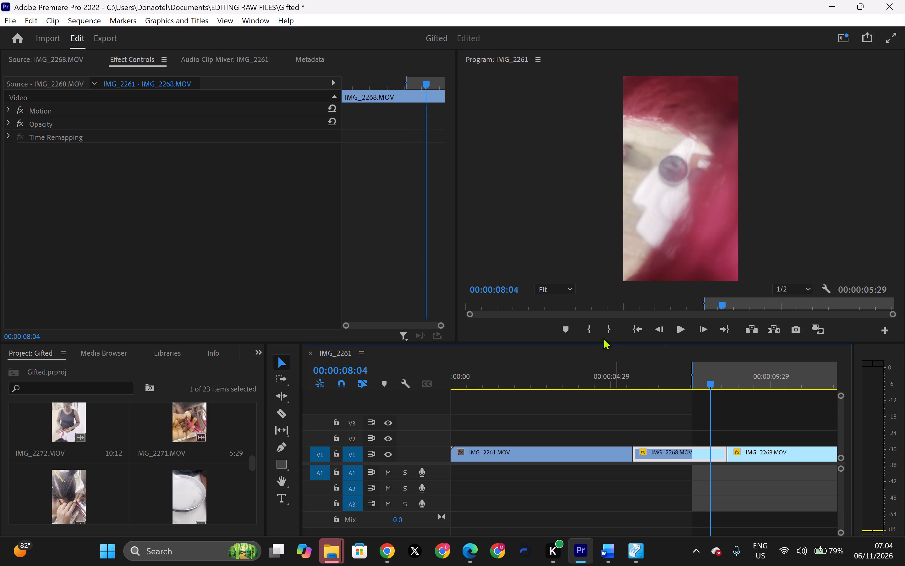
left_click(615, 328)
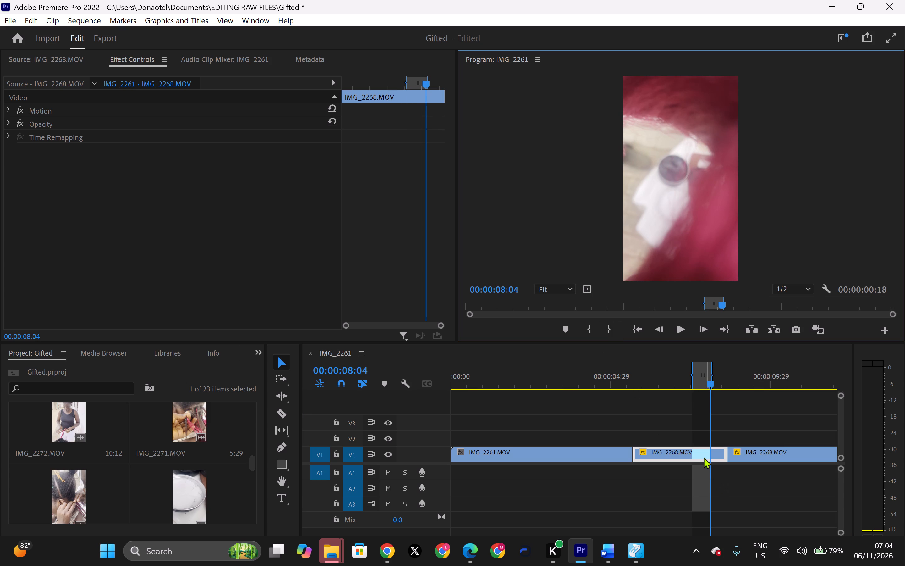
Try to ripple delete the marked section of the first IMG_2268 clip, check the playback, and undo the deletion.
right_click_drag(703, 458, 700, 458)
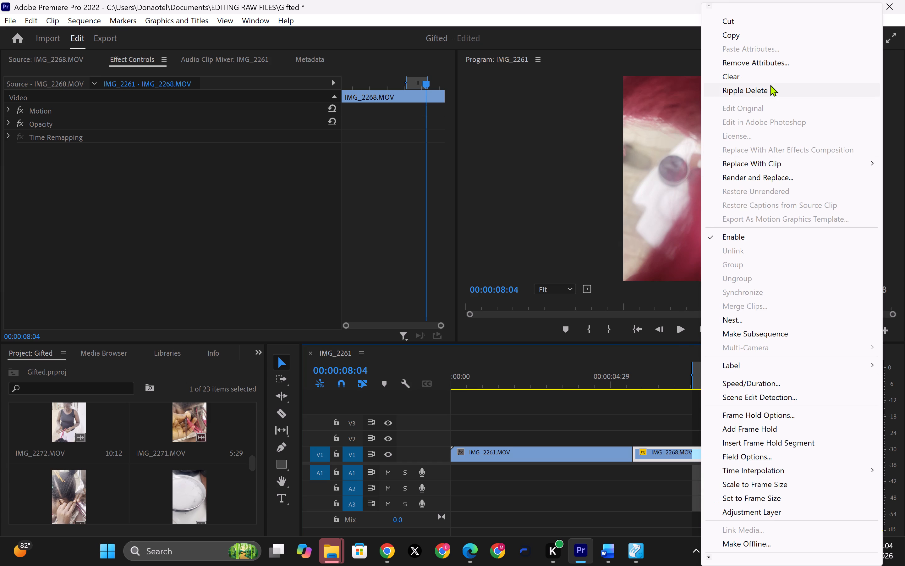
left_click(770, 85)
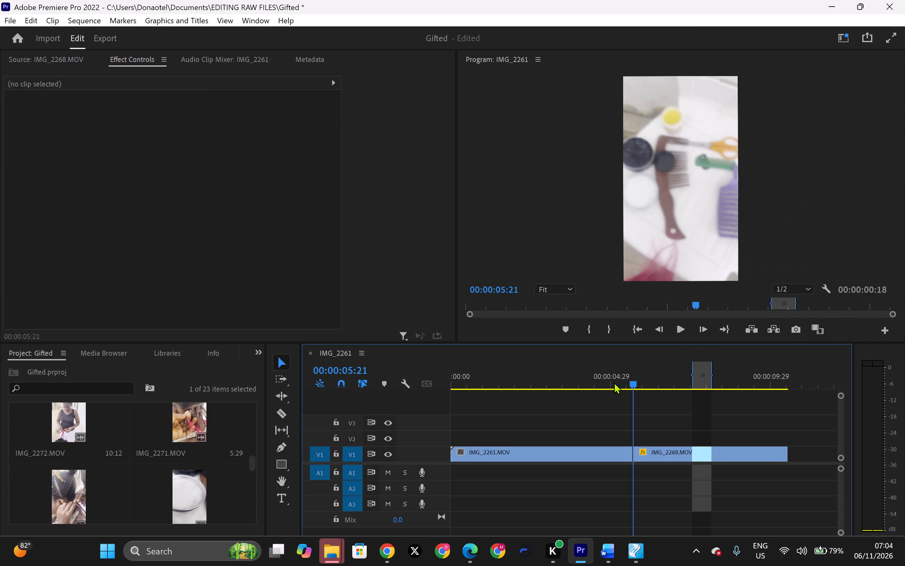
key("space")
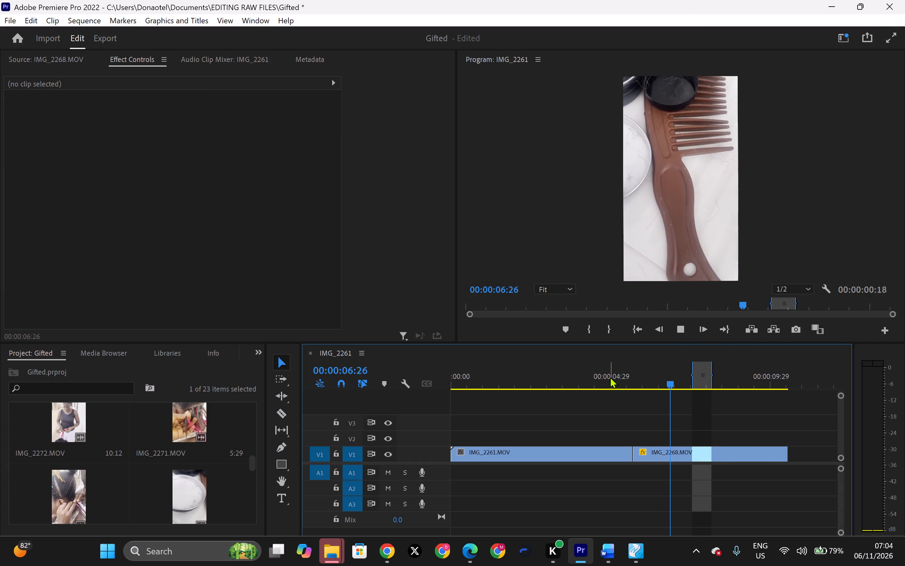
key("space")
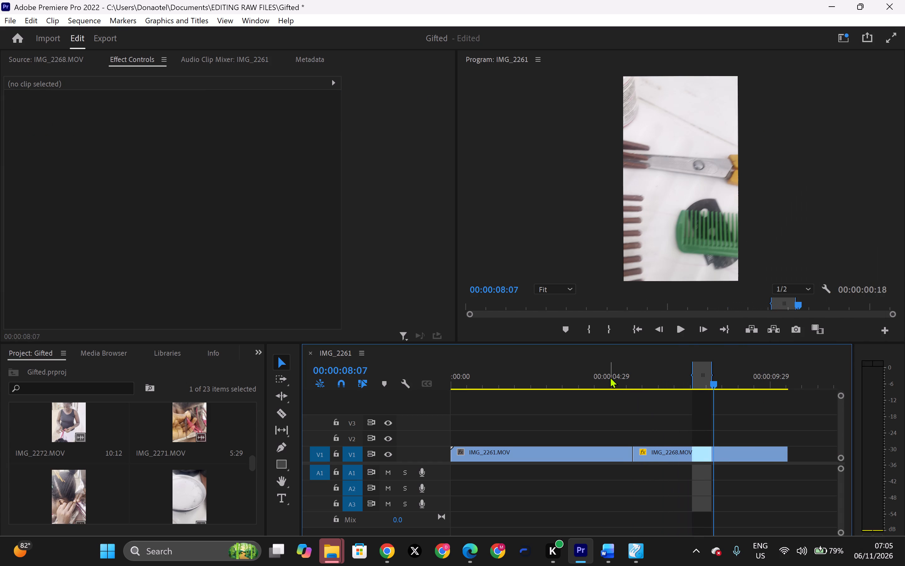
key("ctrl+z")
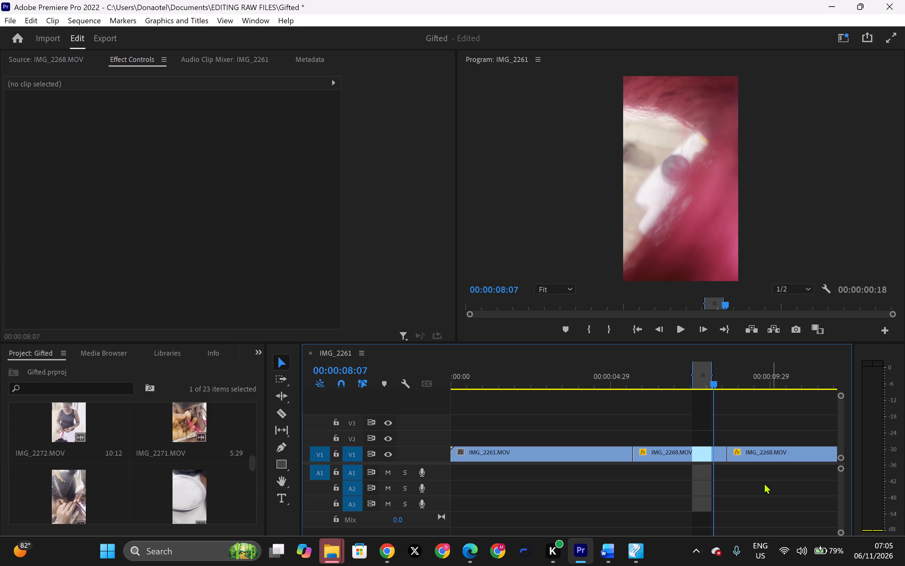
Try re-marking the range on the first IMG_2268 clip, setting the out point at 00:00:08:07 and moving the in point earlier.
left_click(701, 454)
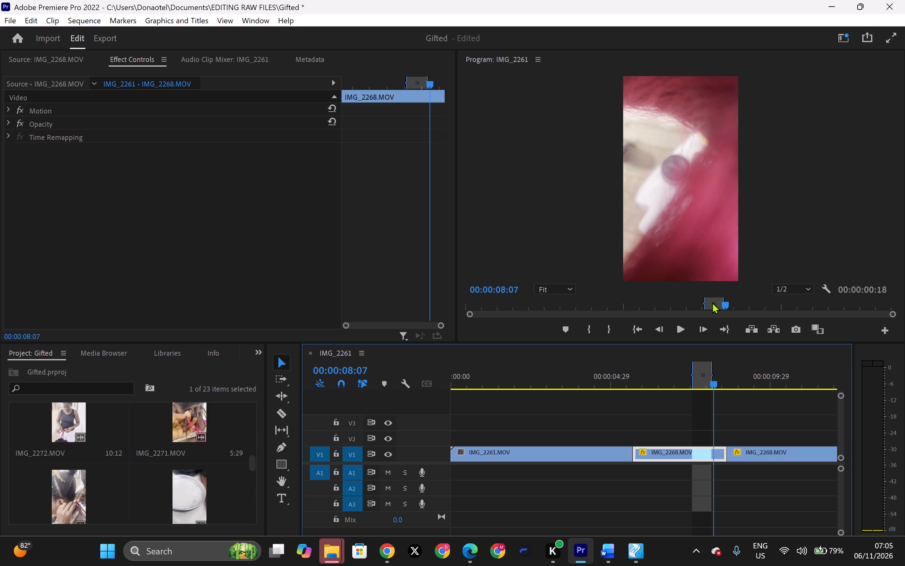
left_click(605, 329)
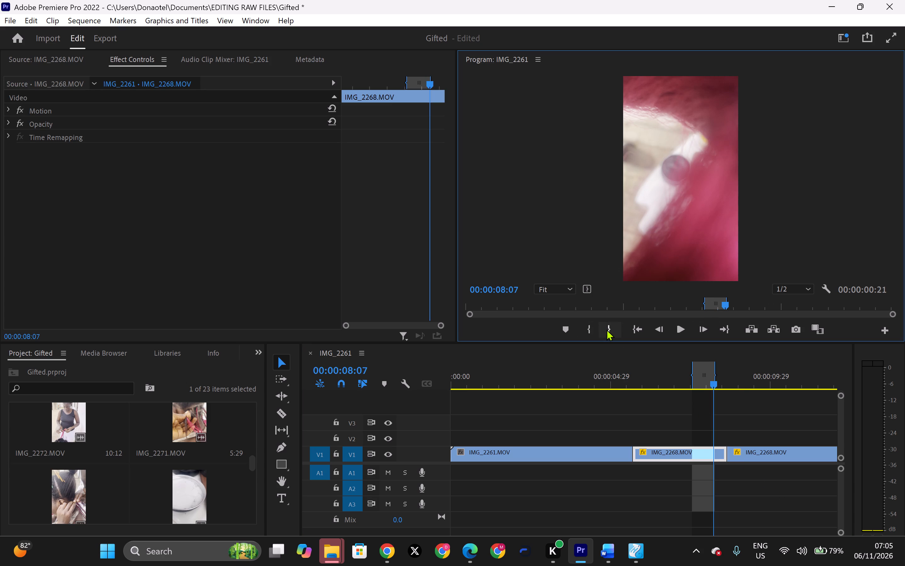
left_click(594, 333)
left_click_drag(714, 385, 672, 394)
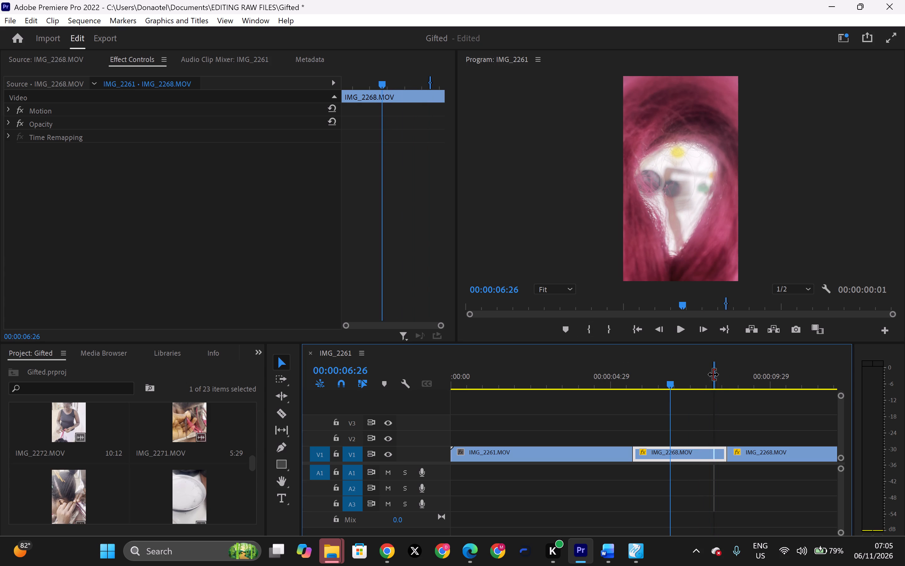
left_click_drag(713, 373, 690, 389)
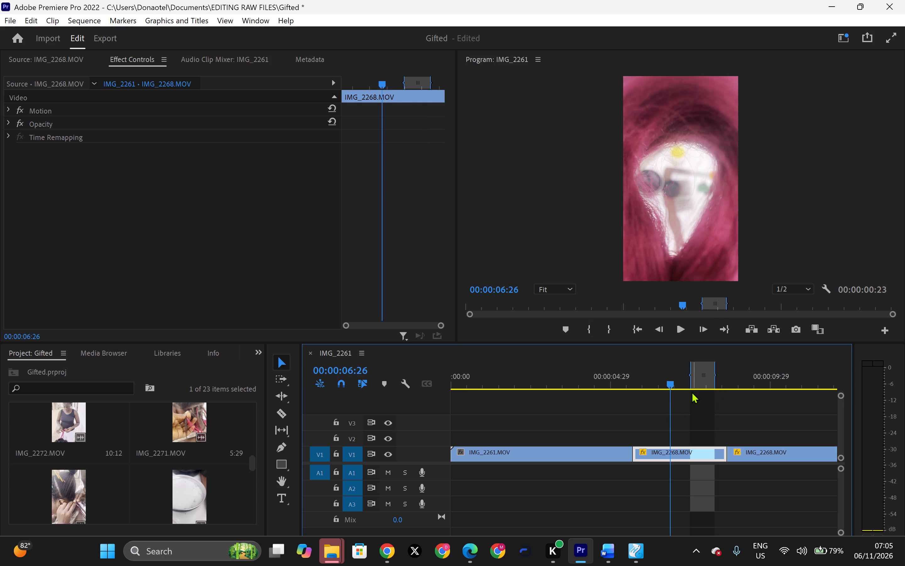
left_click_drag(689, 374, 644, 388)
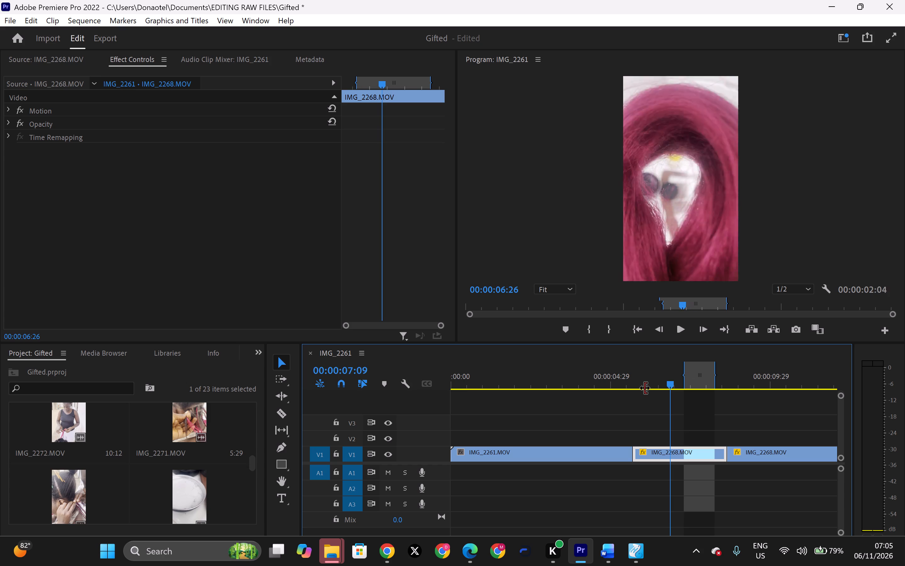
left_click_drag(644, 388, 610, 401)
Clear the in point and the out point from the IMG_2261 sequence.
right_click_drag(682, 377, 679, 377)
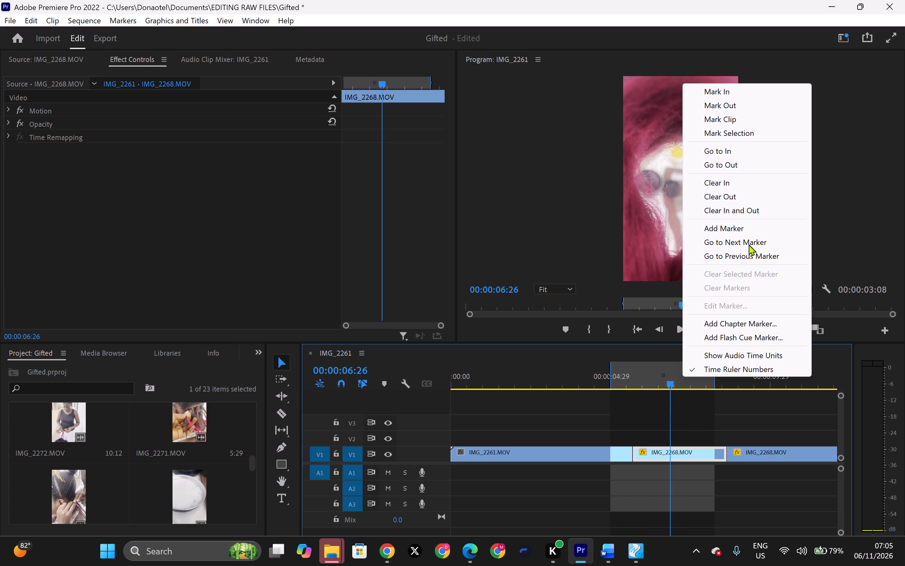
left_click(742, 178)
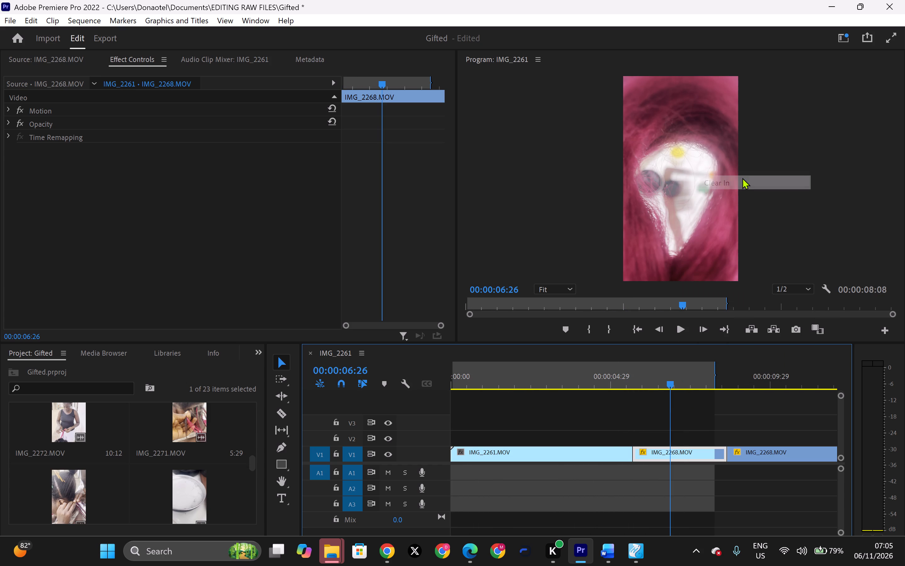
right_click(694, 391)
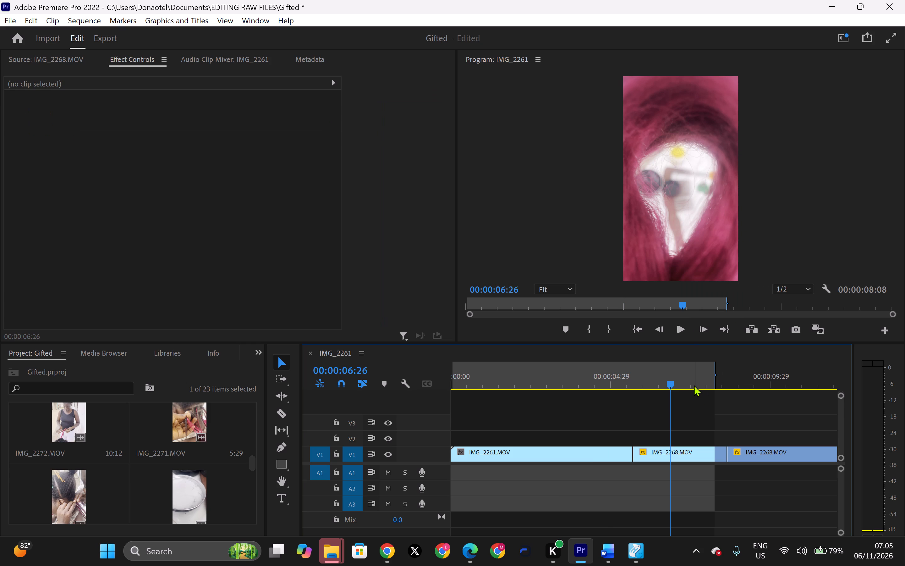
right_click(697, 372)
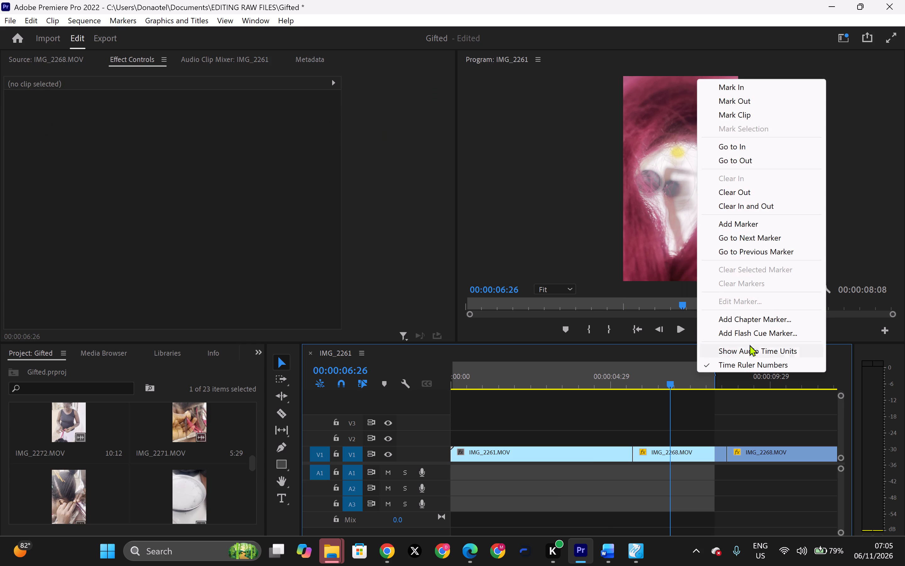
left_click(764, 197)
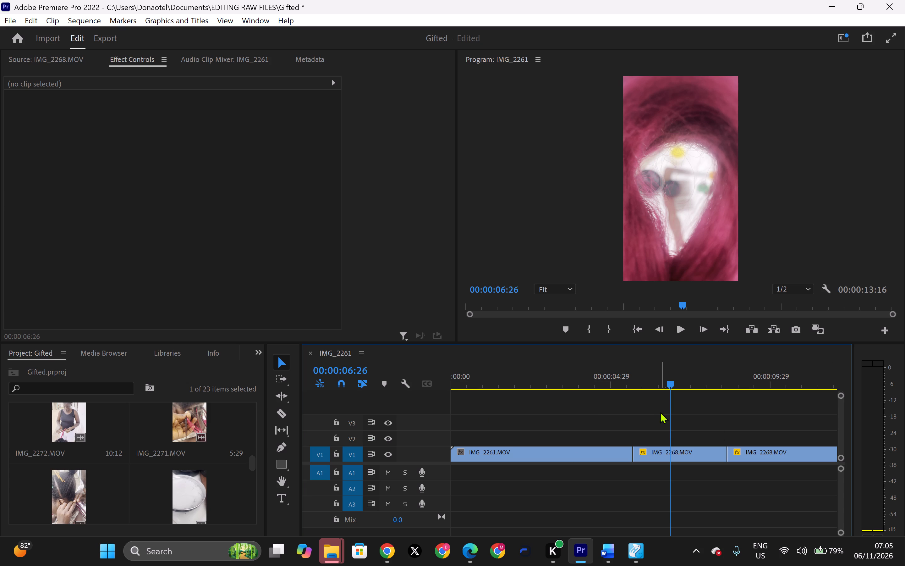
Replay the first IMG_2268 clip from 00:00:06:26, place the playhead at 00:00:07:06 in its blurry section, and select the clip.
key("space")
key("space")
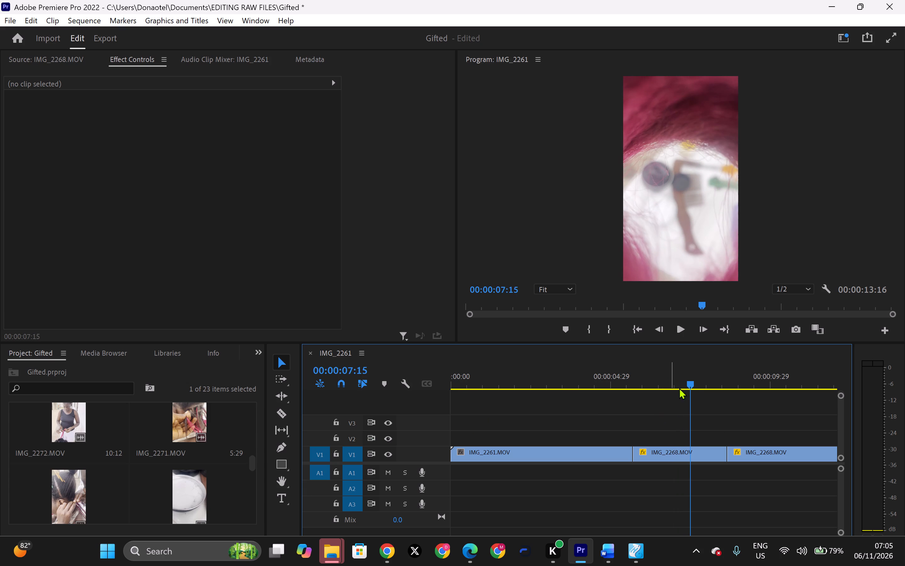
left_click_drag(691, 382, 680, 387)
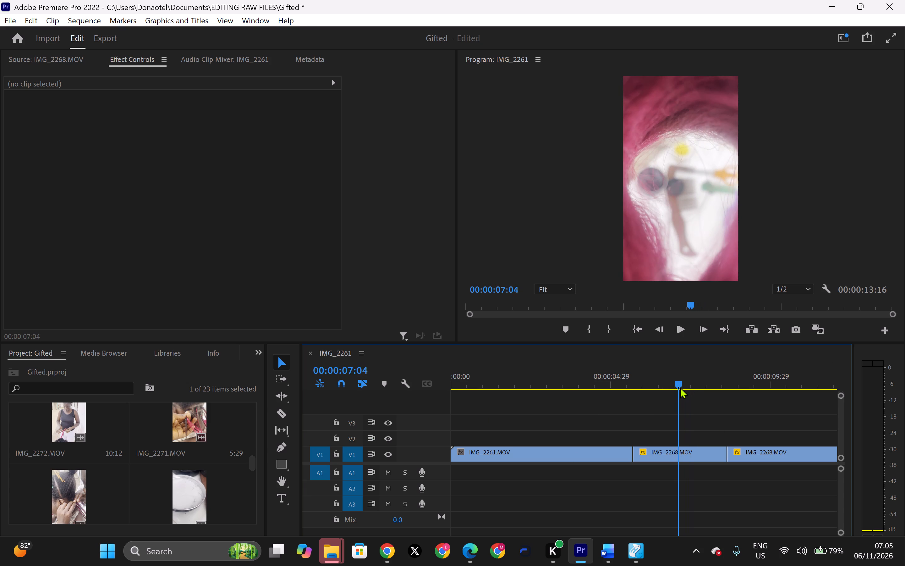
left_click_drag(680, 387, 677, 385)
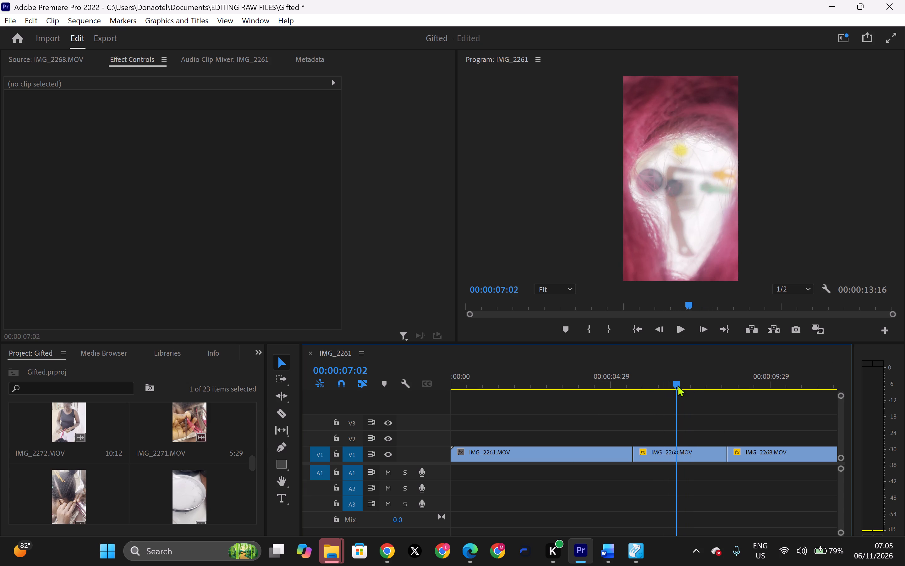
left_click_drag(677, 385, 682, 386)
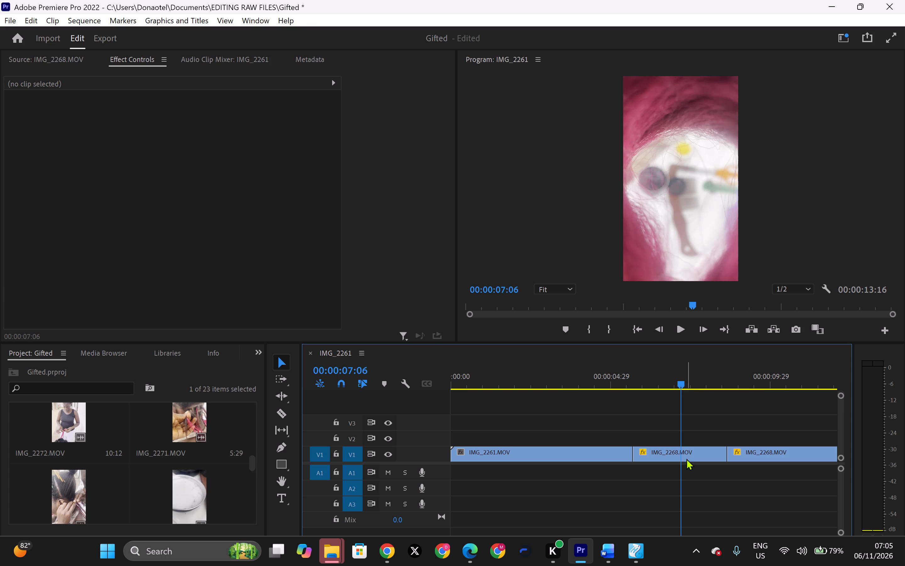
left_click(685, 455)
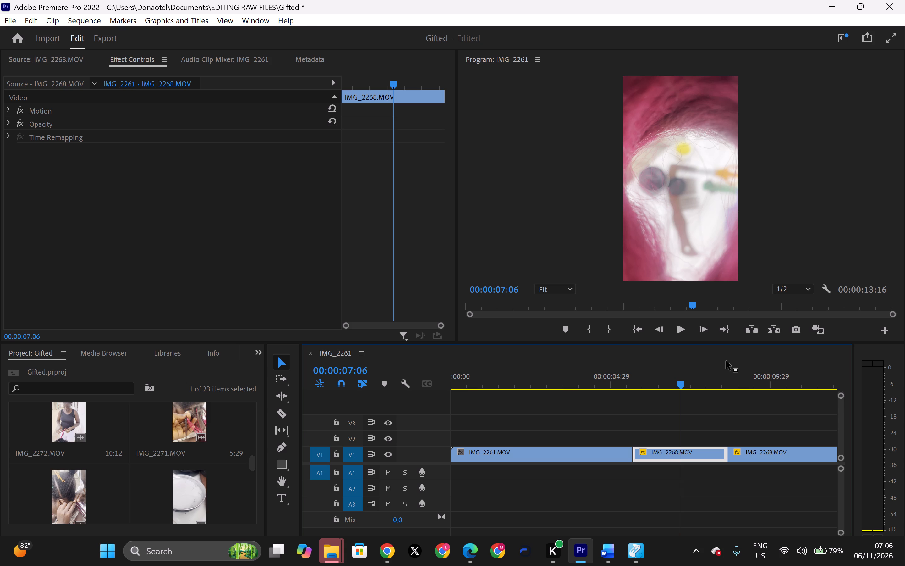
left_click(395, 559)
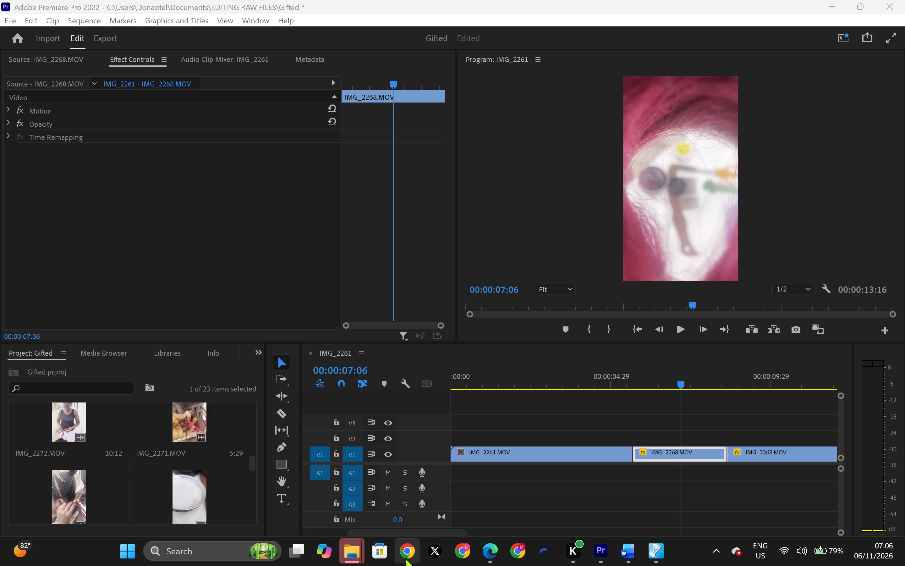
left_click(400, 552)
scroll(531, 362, "down", 20)
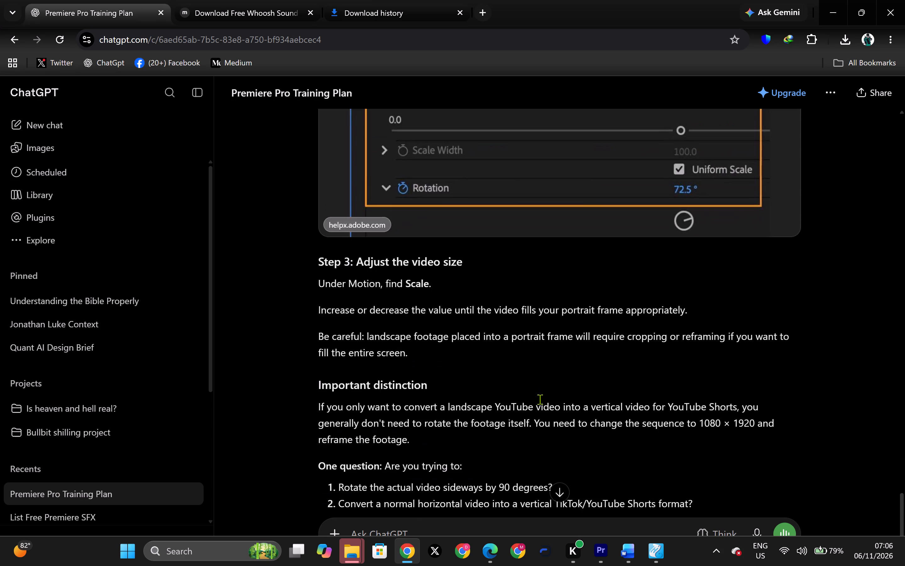
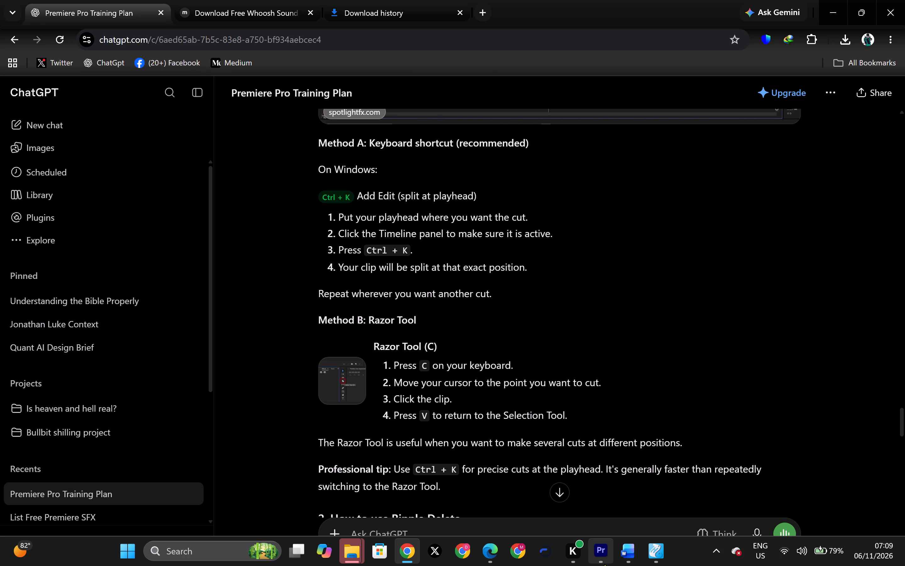
Switch to Premiere Pro and split the selected first IMG_2268 clip at the playhead, 00:00:07:06.
left_click(596, 563)
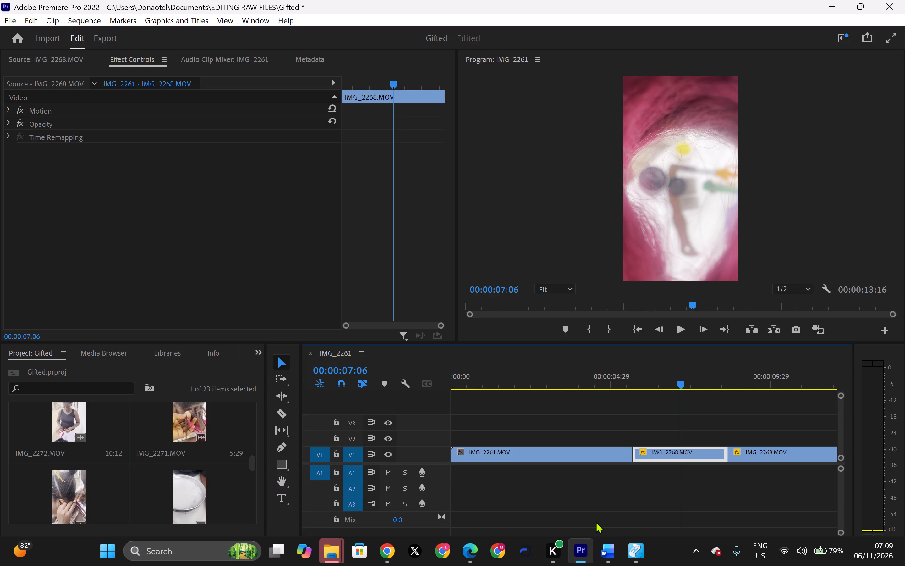
key("ctrl+k")
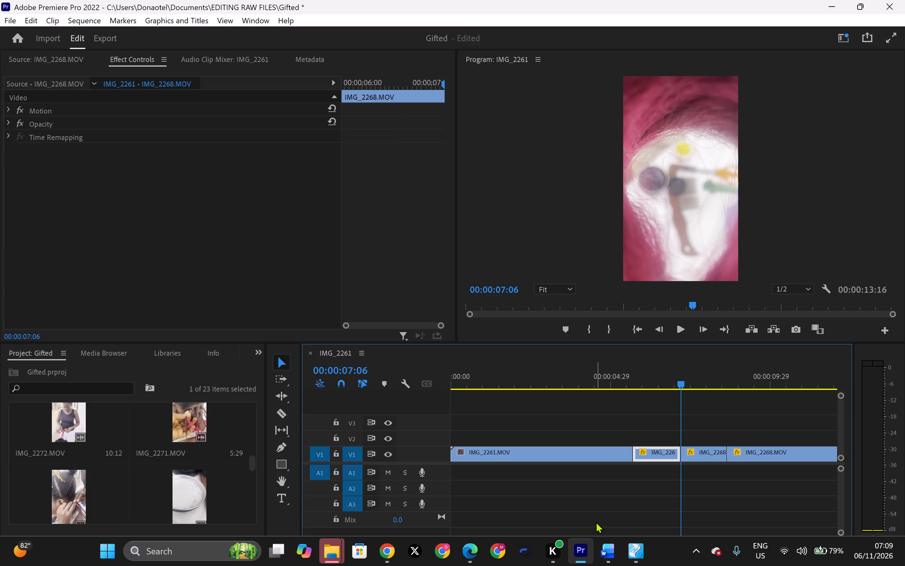
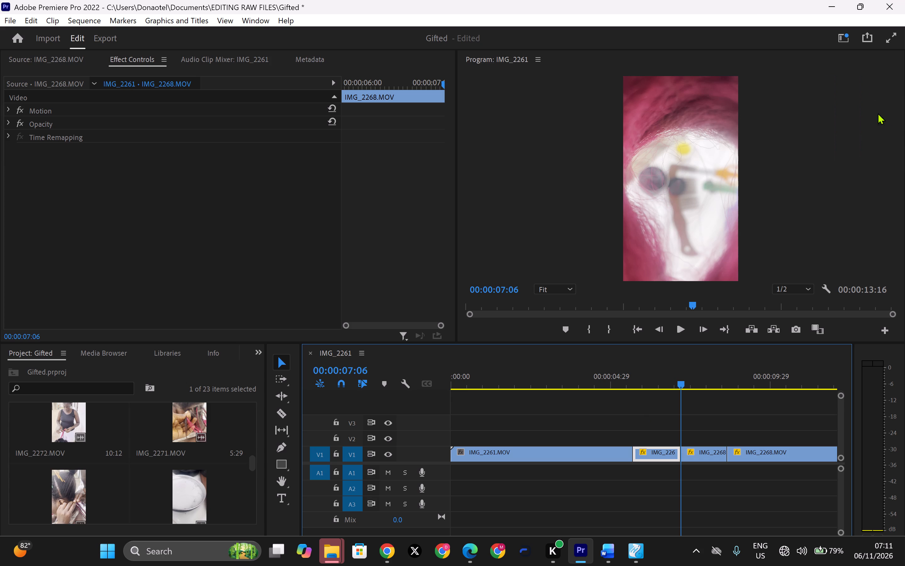
Ripple delete the middle IMG_2268 section starting at 00:00:07:06, and play the sequence back from 00:00:05:11 to check the cut.
left_click(709, 458)
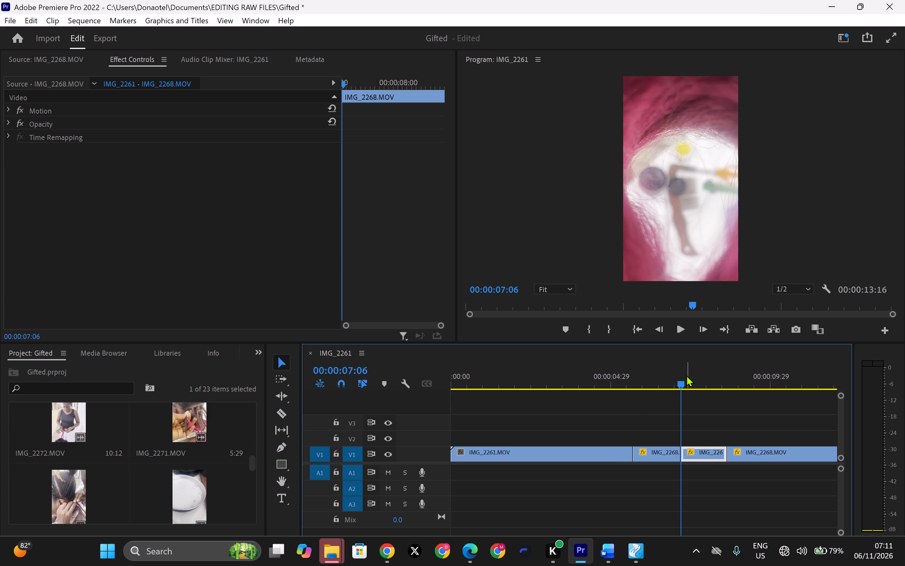
left_click_drag(682, 381, 661, 433)
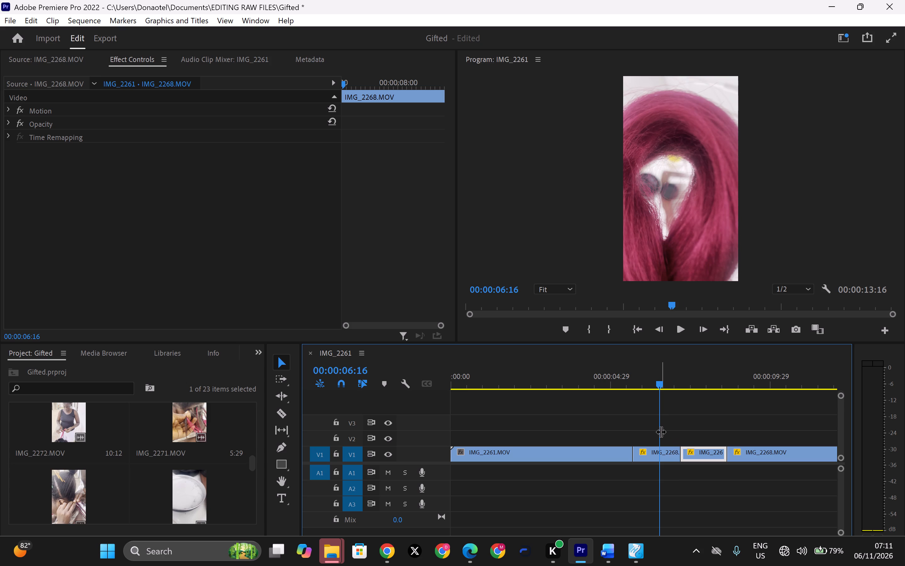
key("space")
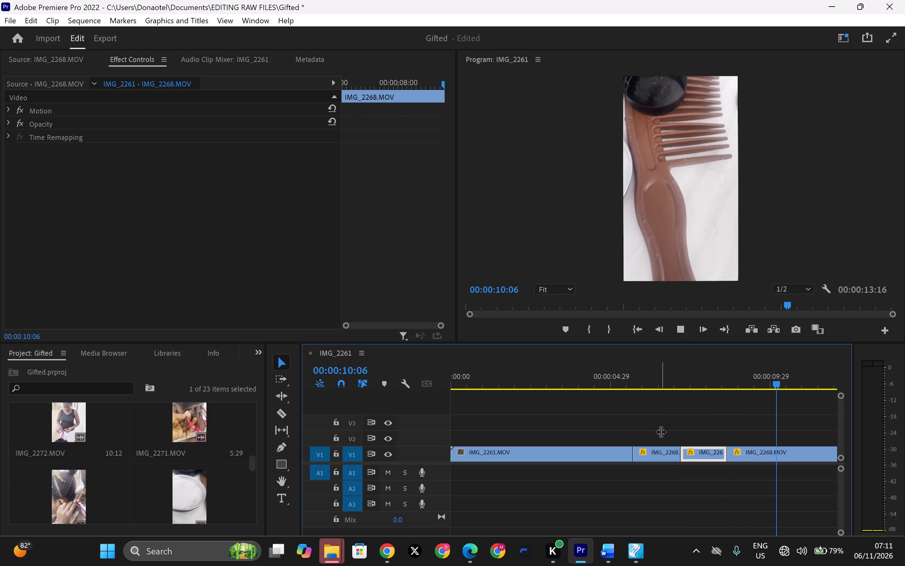
key("space")
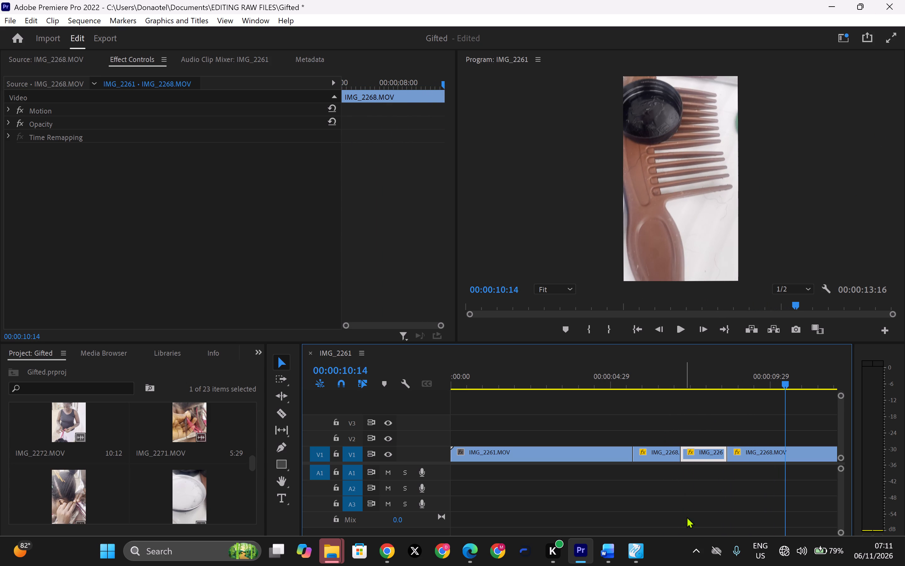
right_click(710, 451)
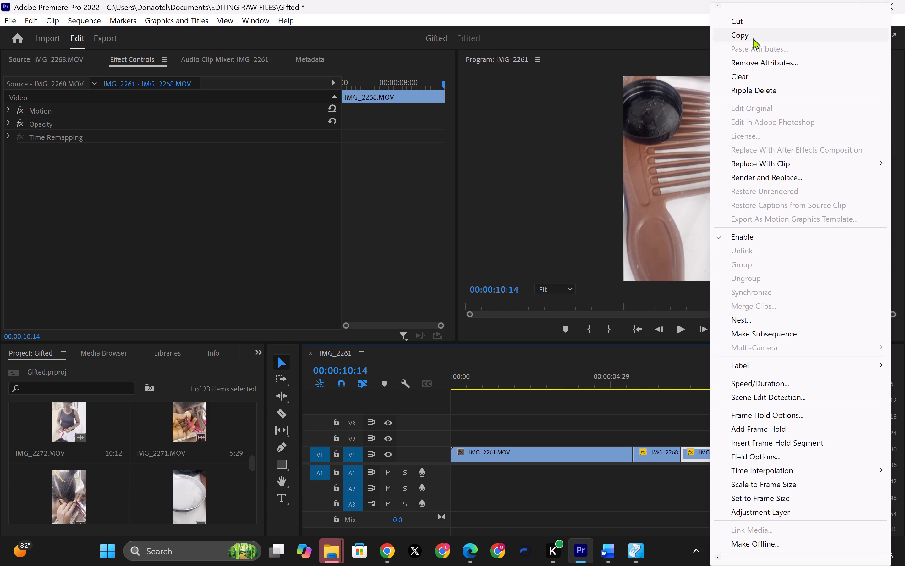
left_click(769, 92)
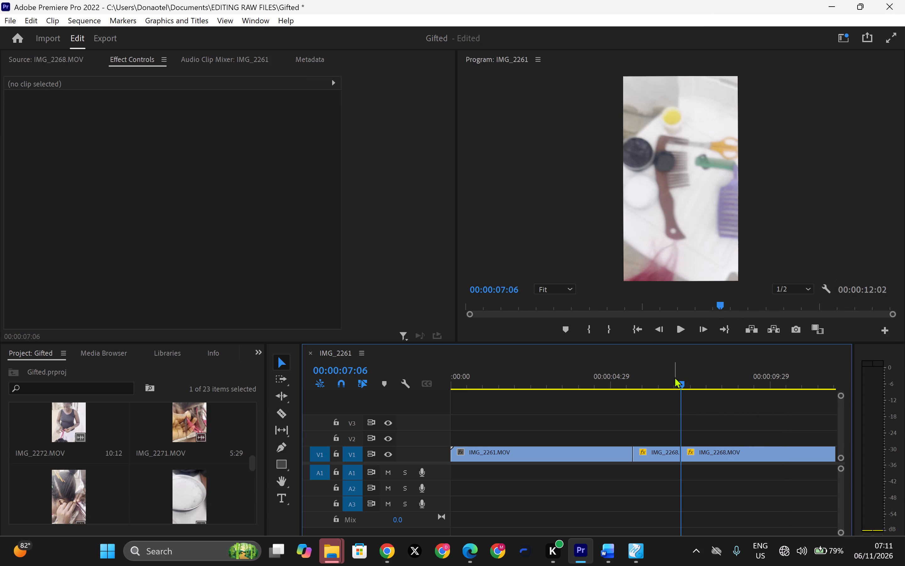
left_click_drag(686, 385, 624, 418)
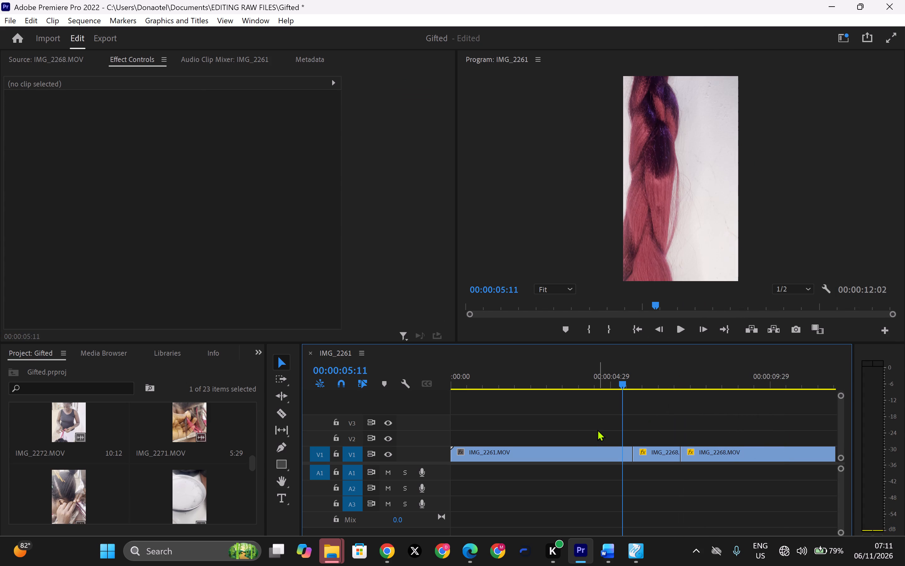
key("space")
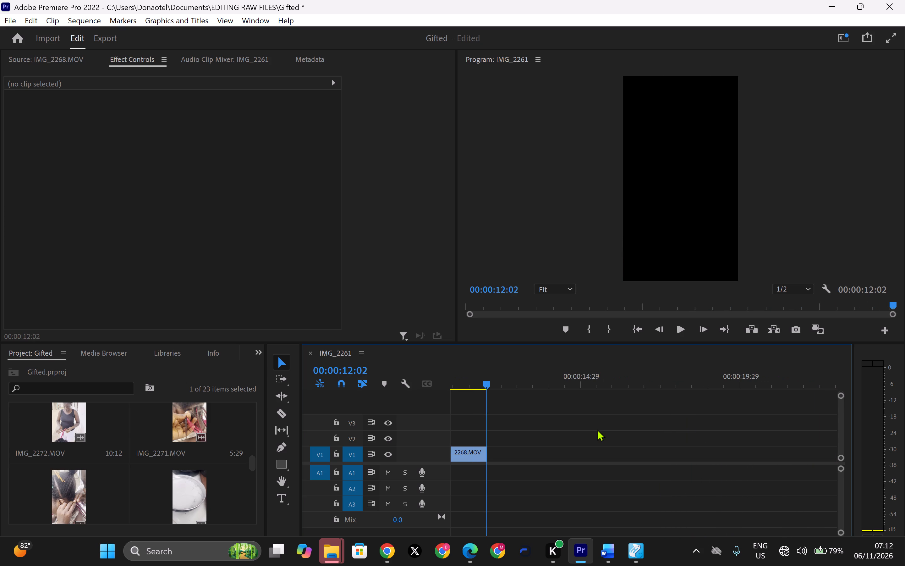
key("space")
Find IMG_2262.MOV among the project media, open it in the Source monitor and play it through to its end.
scroll(224, 451, "down", 5)
scroll(222, 463, "up", 1)
scroll(221, 464, "down", 3)
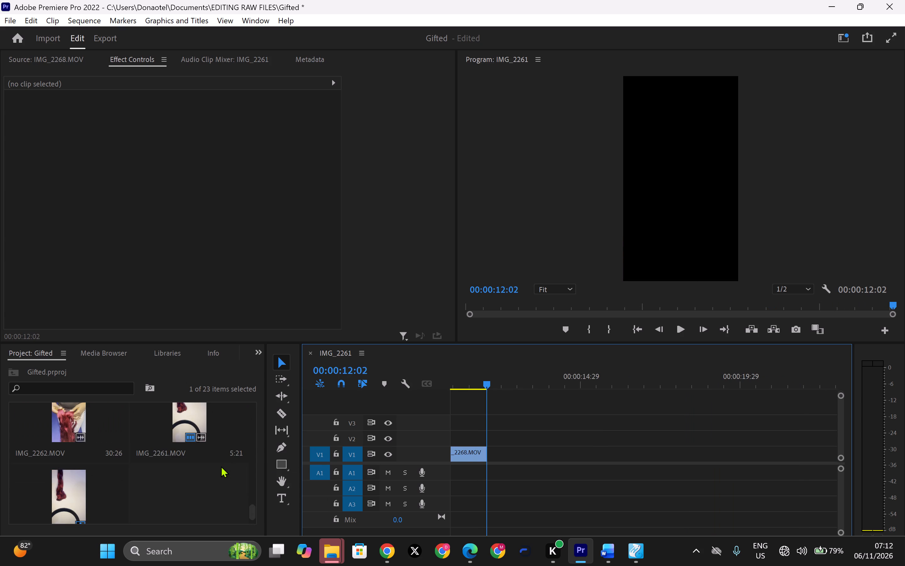
scroll(109, 471, "down", 3)
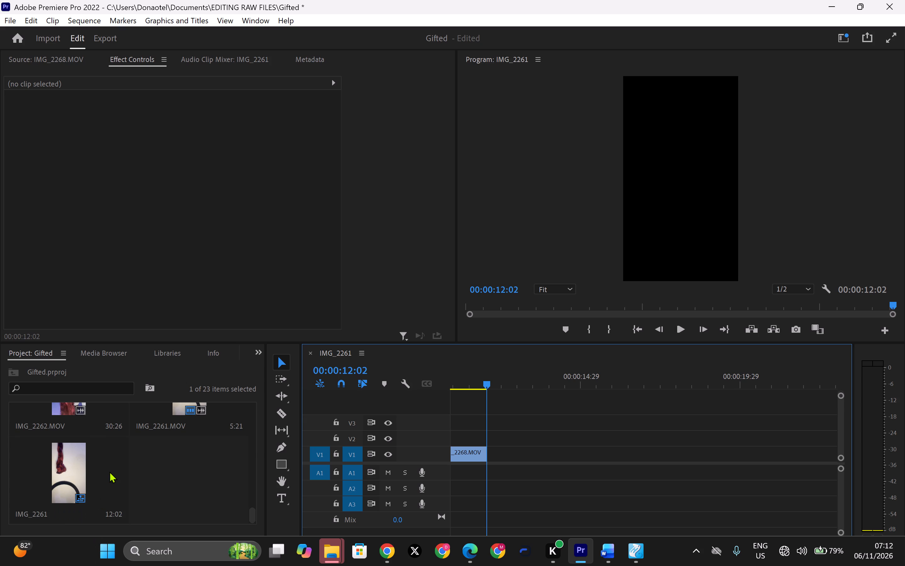
scroll(109, 471, "up", 3)
scroll(109, 471, "down", 4)
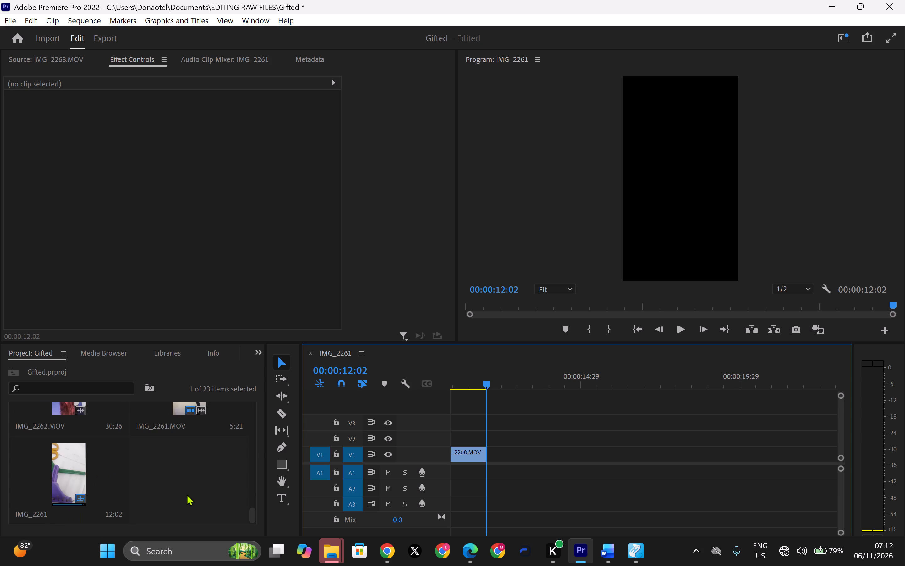
left_click_drag(250, 510, 245, 501)
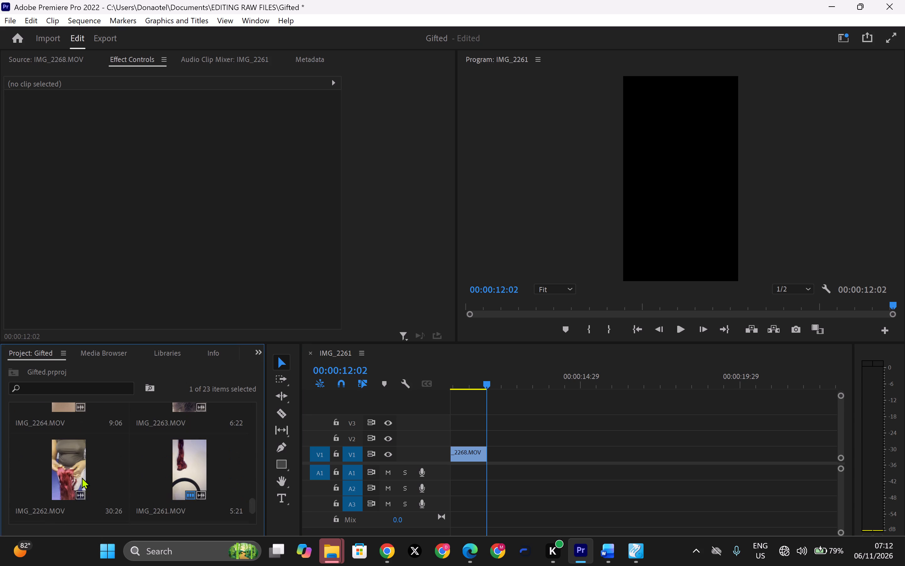
left_click(80, 474)
double_click(80, 474)
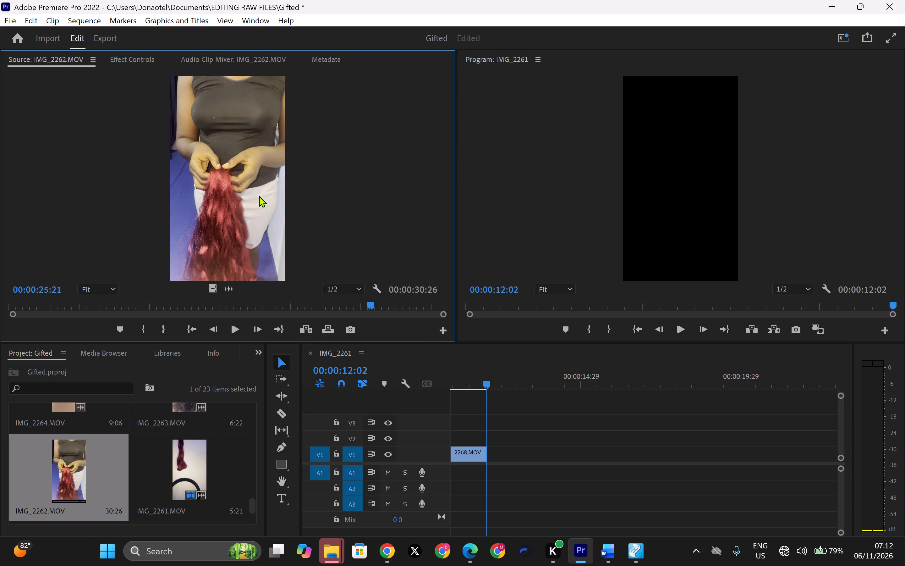
left_click(234, 330)
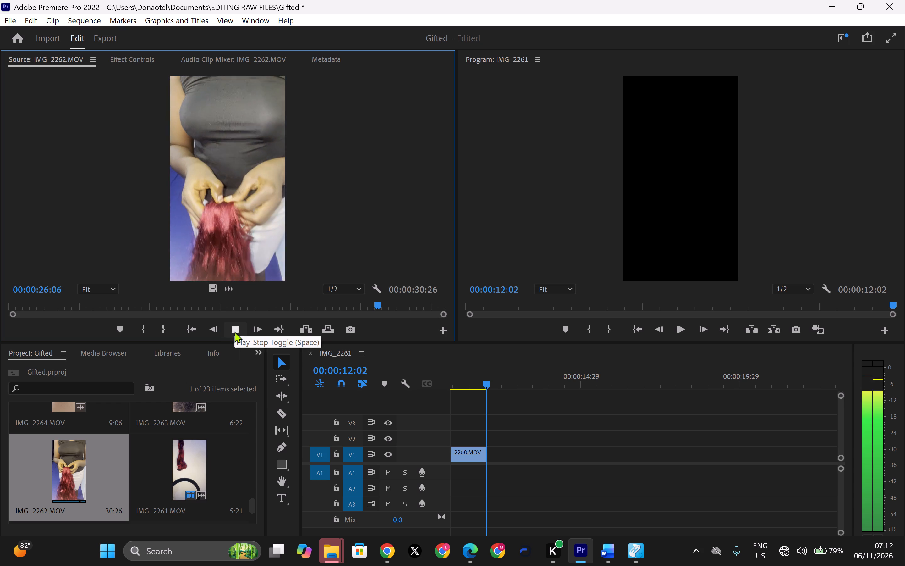
left_click(234, 331)
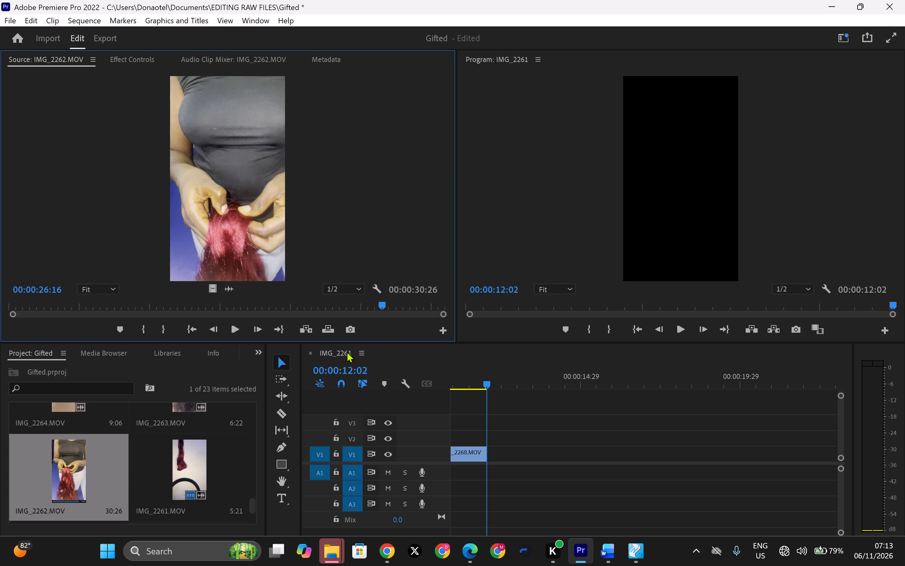
left_click(237, 334)
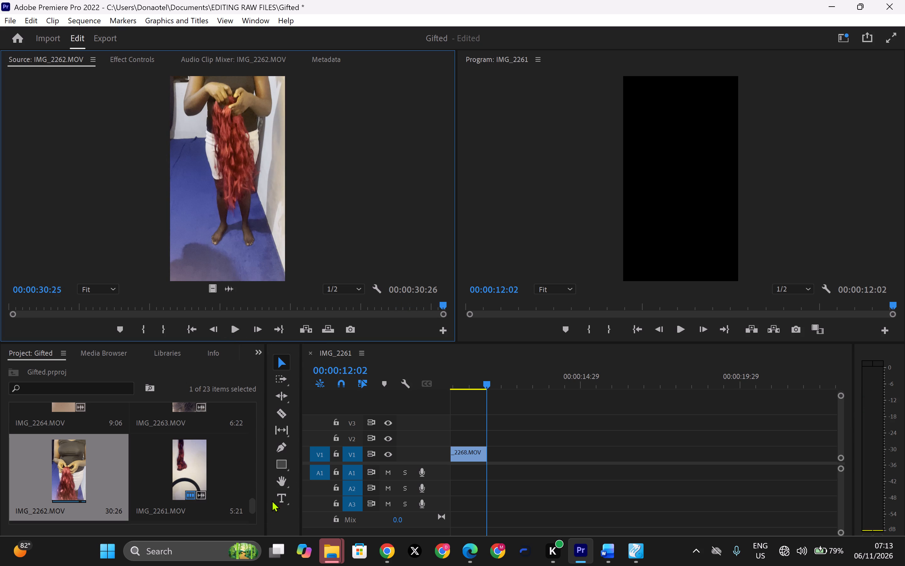
Look through the project's clip thumbnails, from IMG_2261 up to IMG_2316 and back, for footage to use next.
left_click_drag(251, 508, 248, 500)
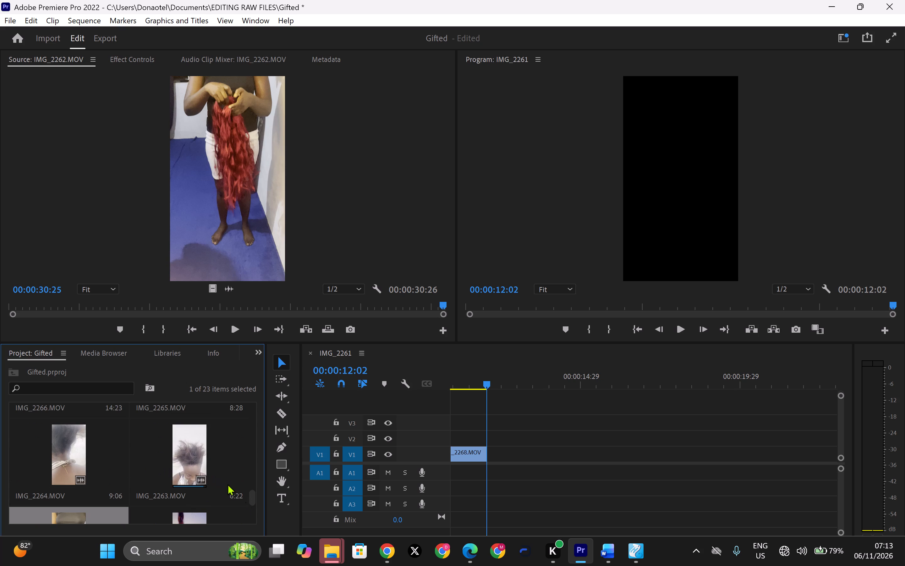
left_click_drag(253, 498, 245, 522)
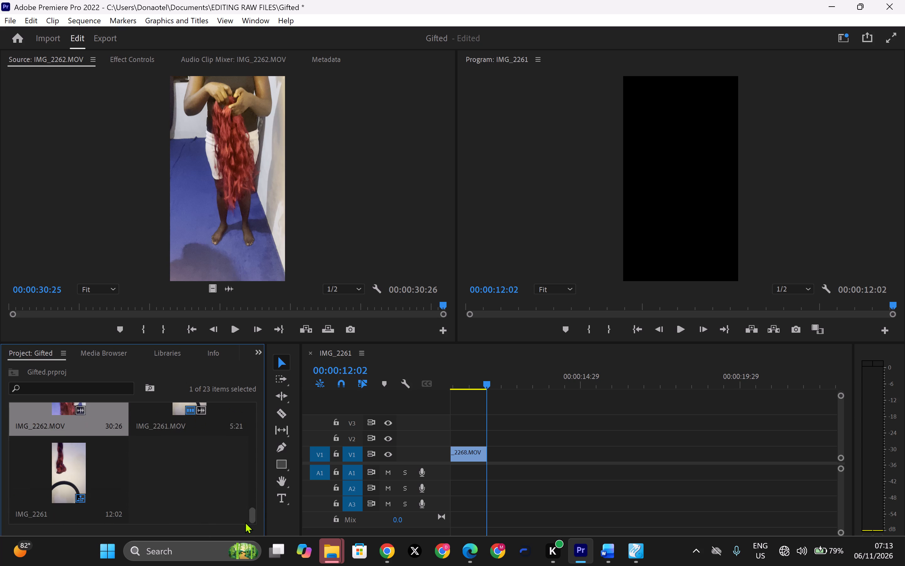
left_click_drag(245, 522, 255, 486)
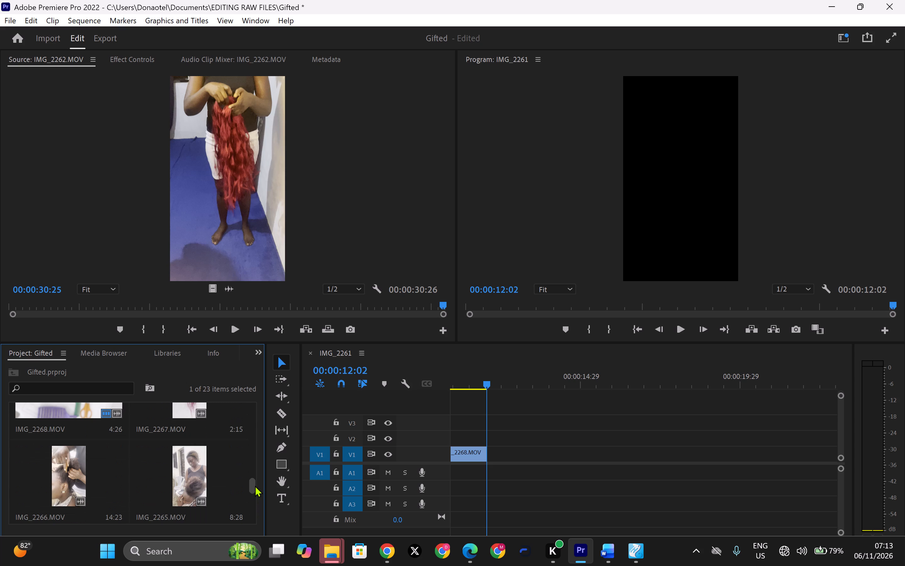
left_click_drag(255, 486, 254, 476)
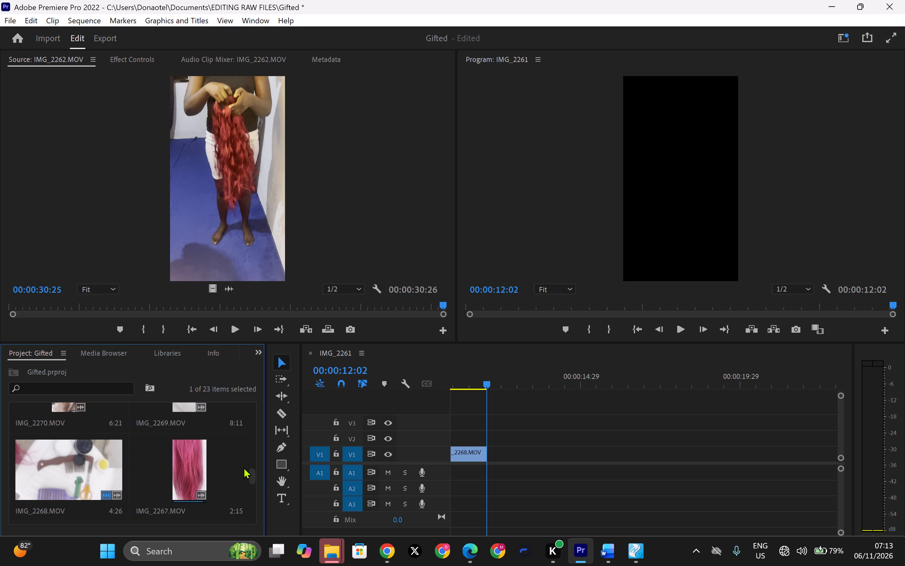
left_click_drag(250, 478, 250, 475)
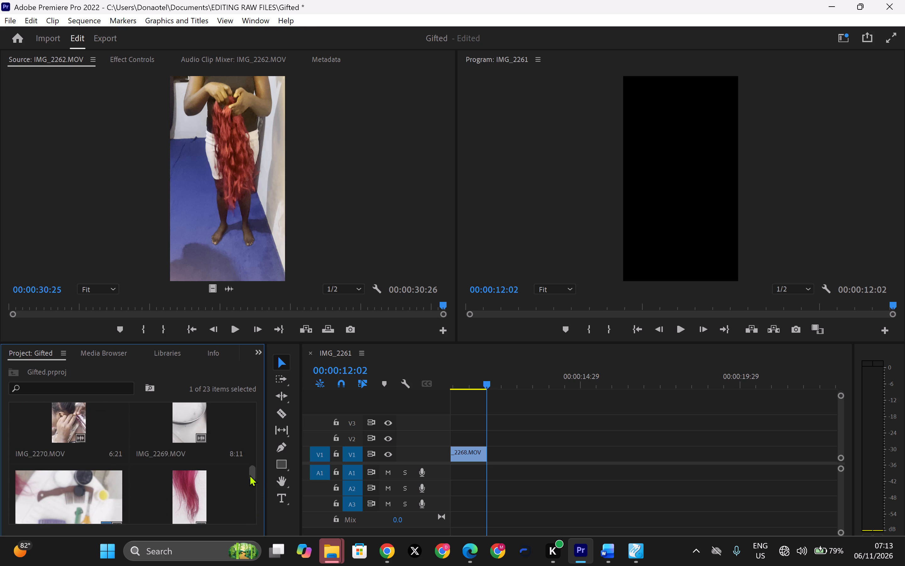
left_click_drag(250, 475, 252, 464)
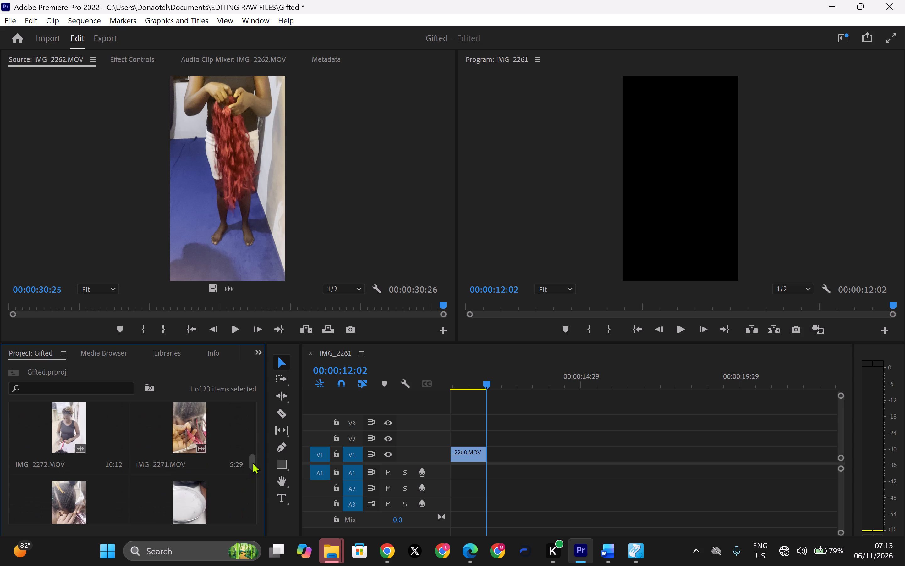
left_click_drag(254, 450, 255, 438)
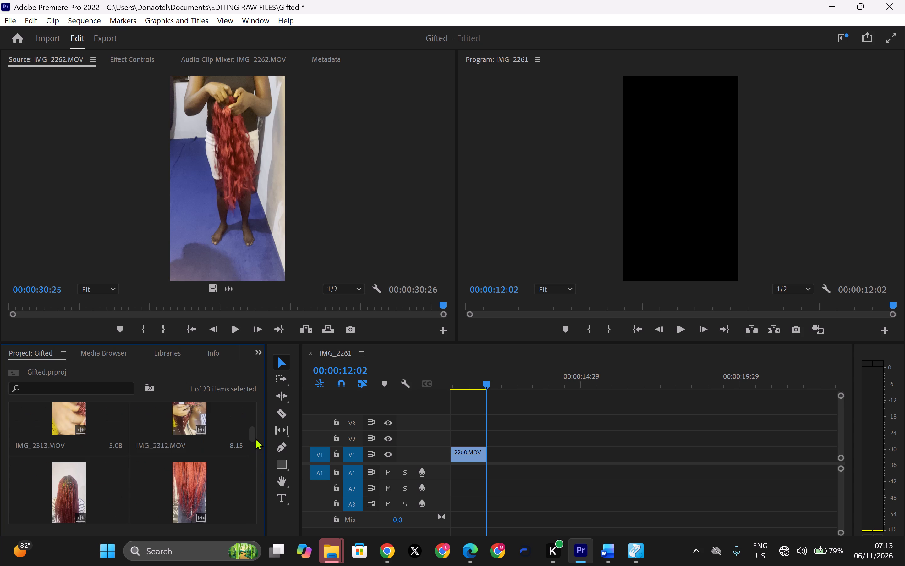
left_click_drag(255, 438, 259, 390)
left_click_drag(249, 434, 244, 417)
left_click_drag(250, 422, 249, 418)
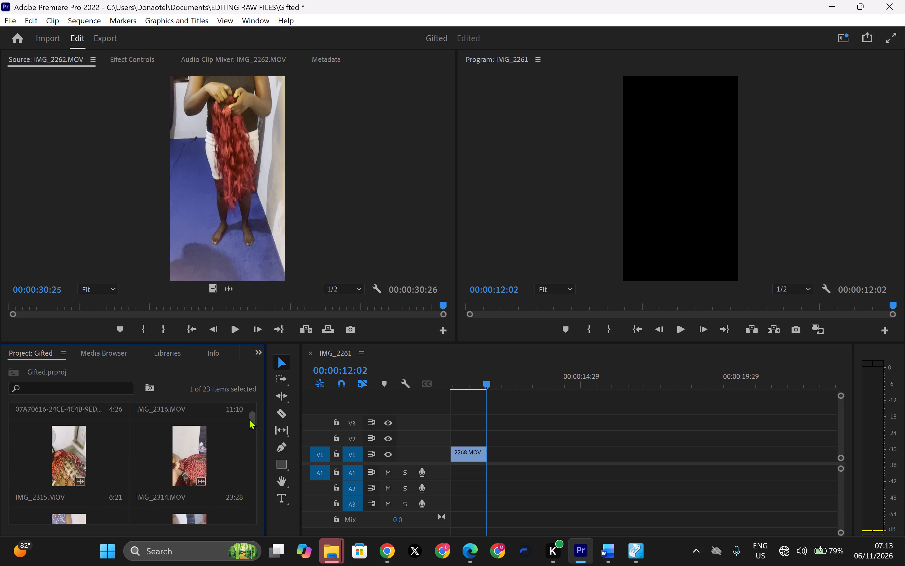
left_click_drag(249, 418, 250, 515)
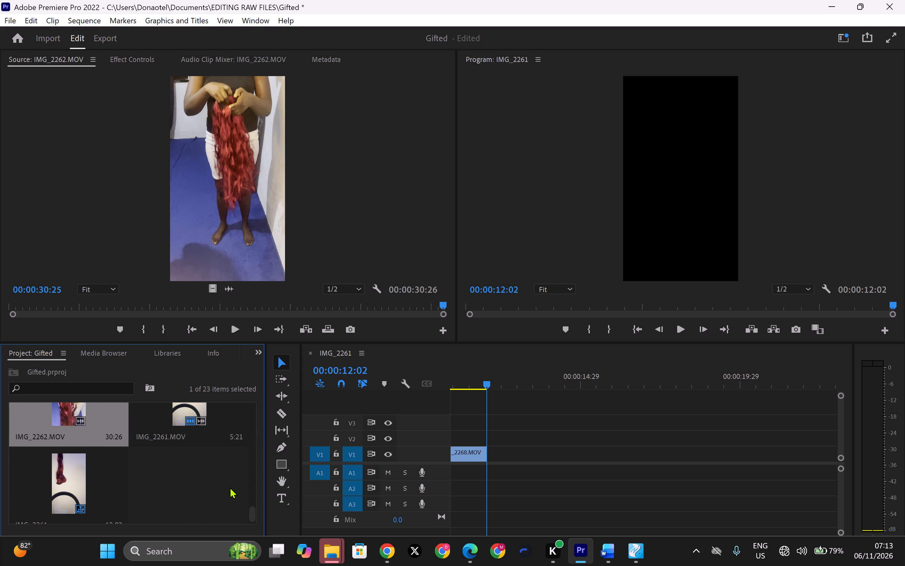
scroll(229, 482, "up", 2)
scroll(229, 482, "down", 6)
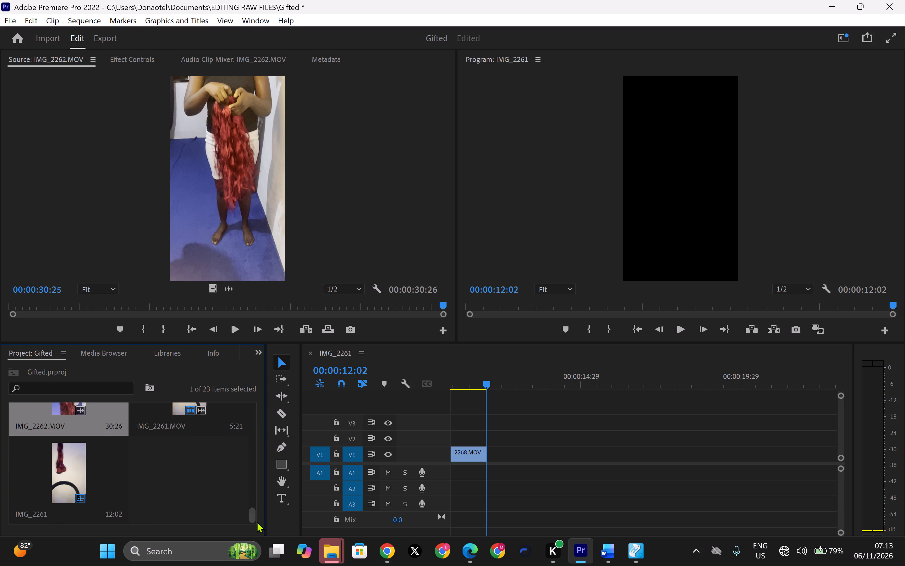
left_click_drag(252, 517, 252, 496)
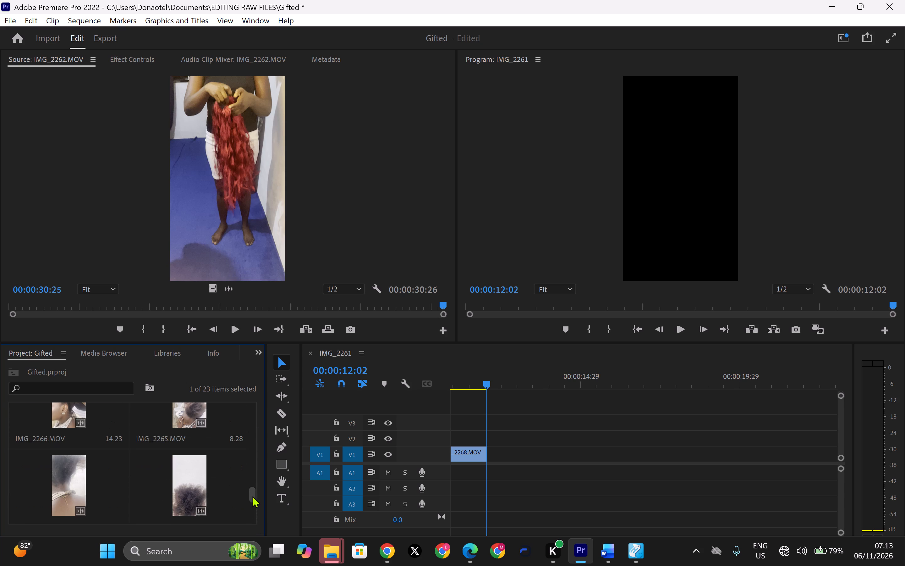
left_click_drag(252, 496, 255, 481)
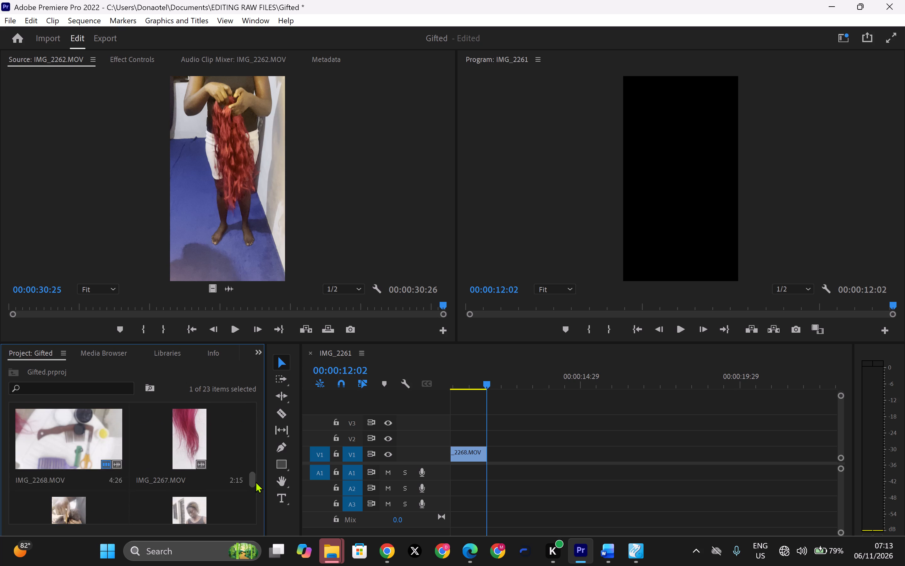
left_click_drag(255, 481, 259, 466)
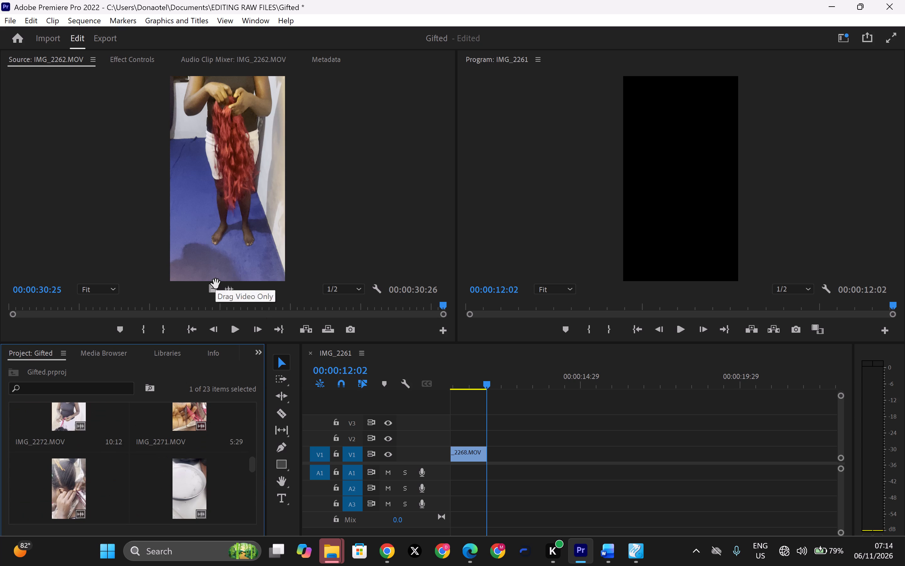
Replay IMG_2262.MOV in the Source monitor and scrub through it, examining the hair-handling footage for a usable section.
left_click(239, 331)
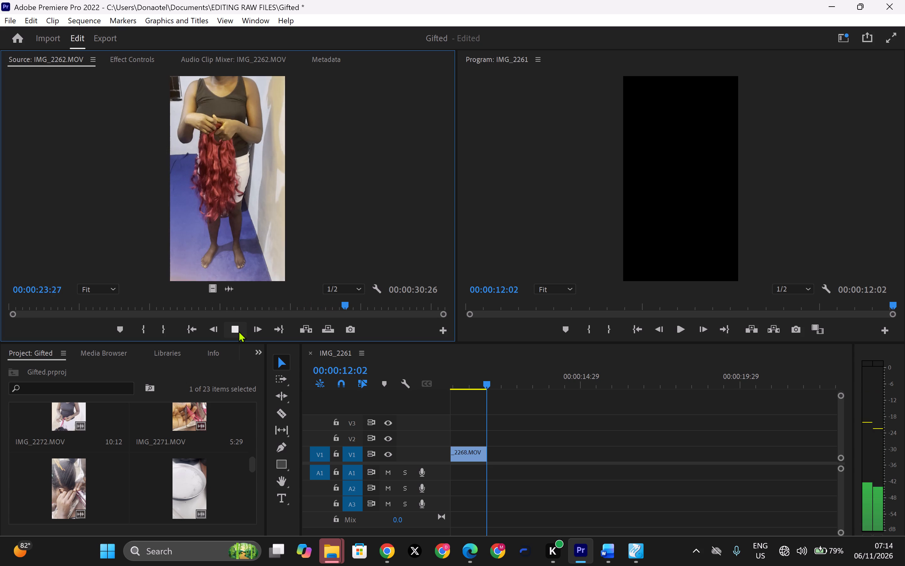
left_click(239, 331)
left_click_drag(361, 307, 418, 315)
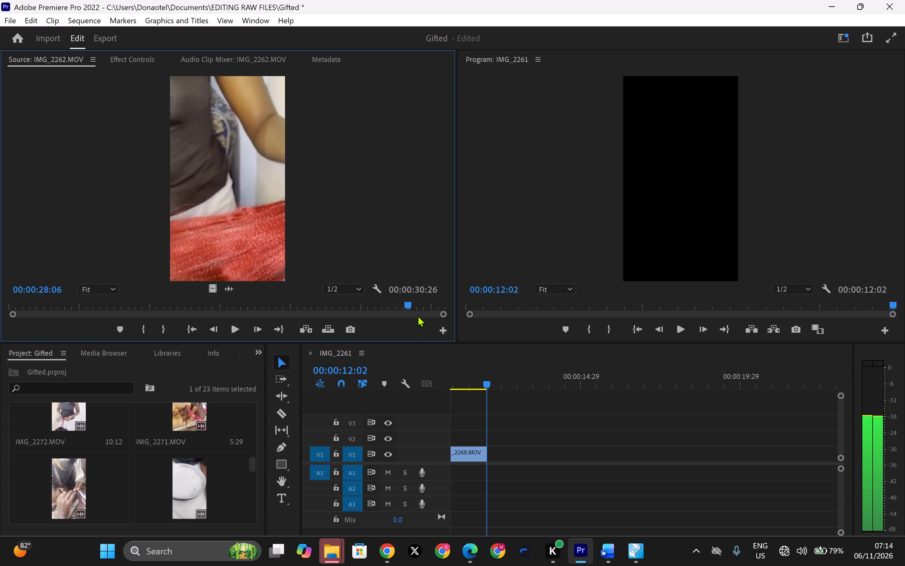
left_click_drag(418, 315, 382, 332)
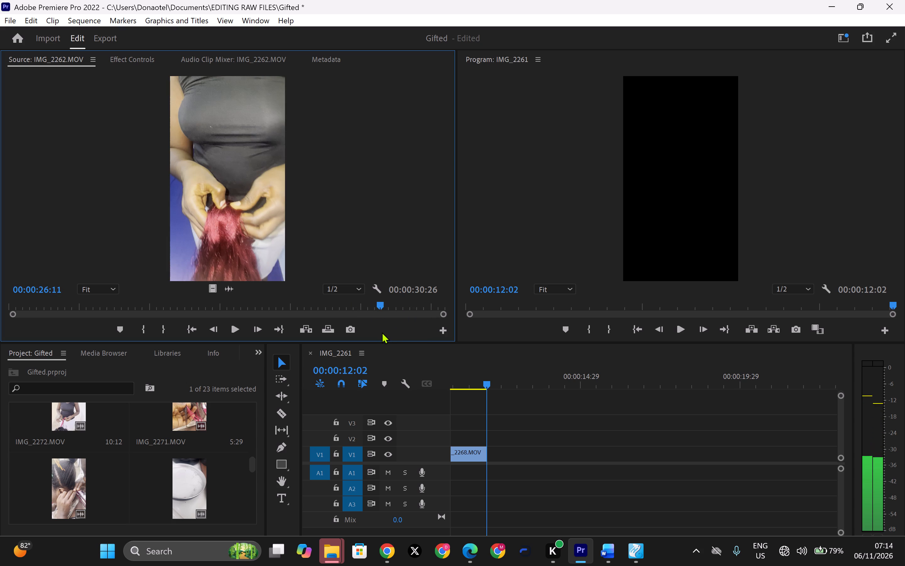
left_click_drag(382, 332, 446, 338)
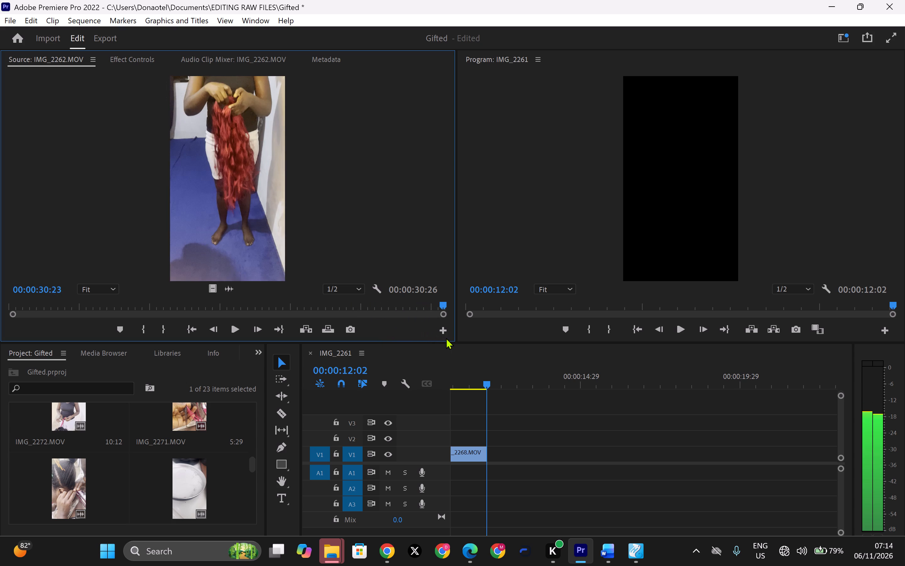
left_click_drag(446, 338, 376, 307)
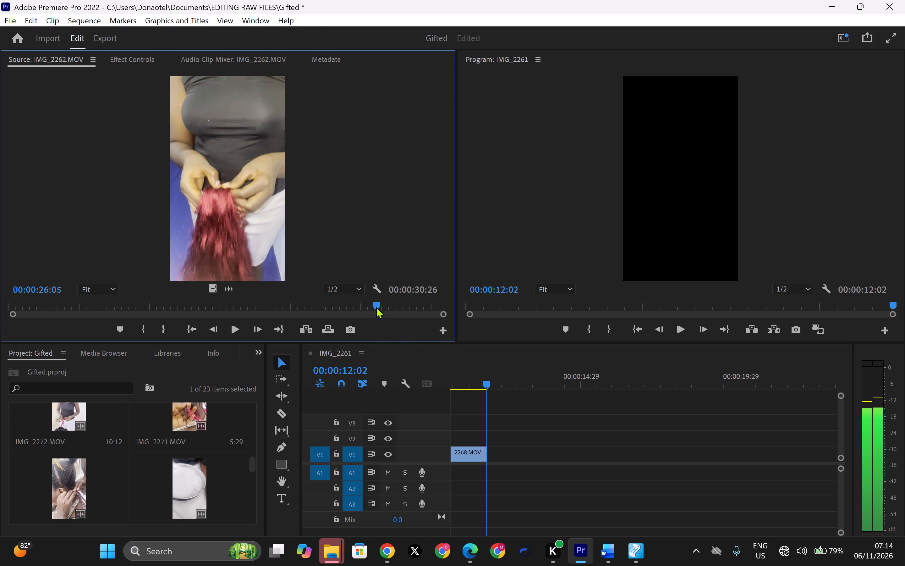
left_click_drag(376, 307, 99, 296)
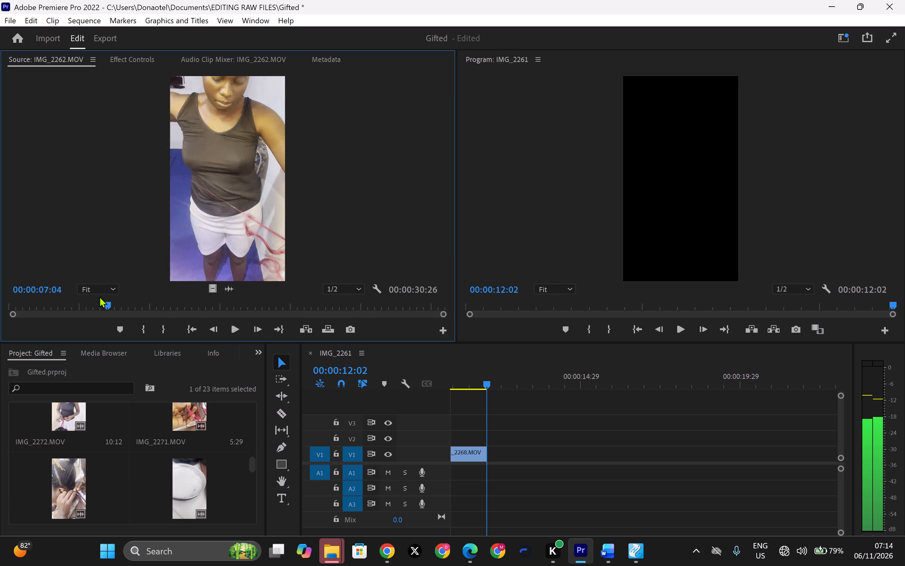
left_click_drag(99, 296, 425, 350)
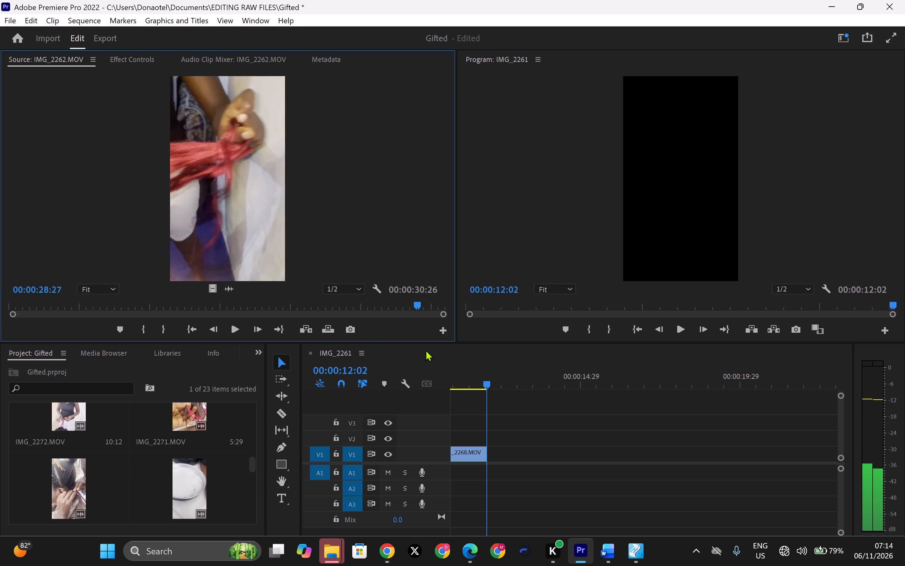
left_click_drag(425, 350, 435, 365)
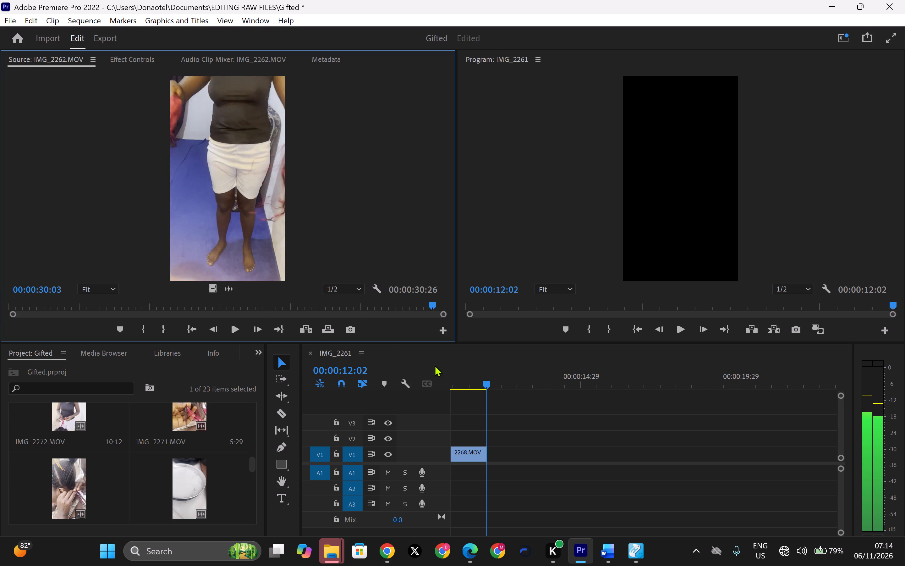
left_click_drag(435, 365, 398, 378)
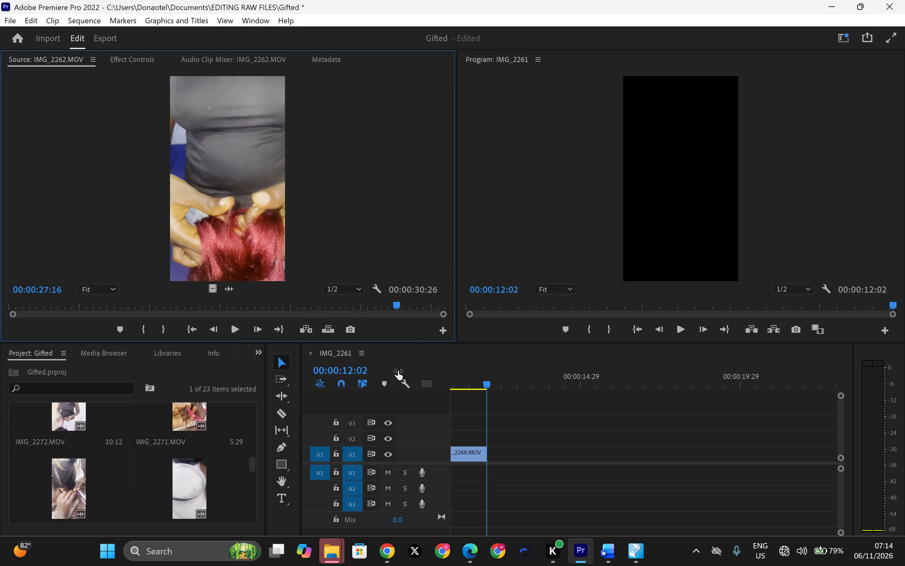
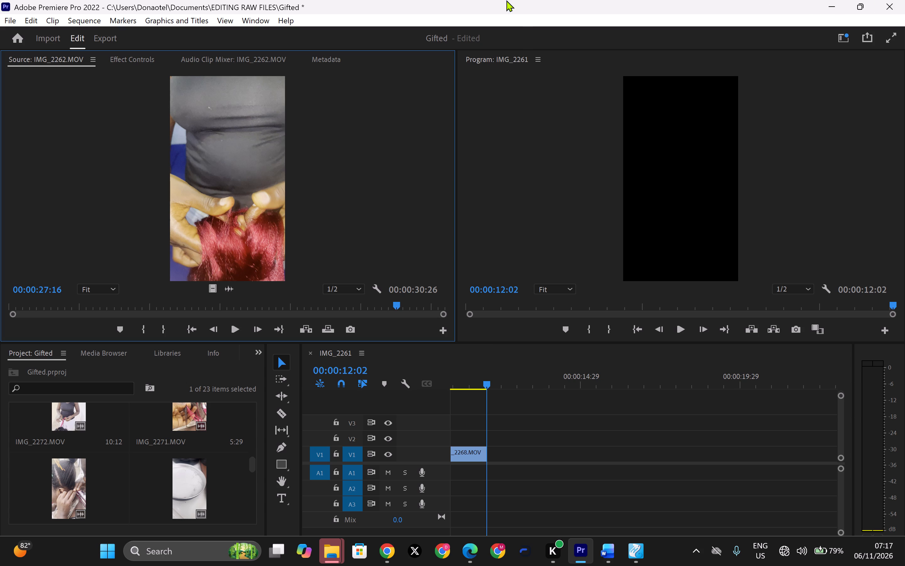
Connect the computer to the TECNO CAMON 30 Wi-Fi network and return to the Gifted project.
left_click(783, 555)
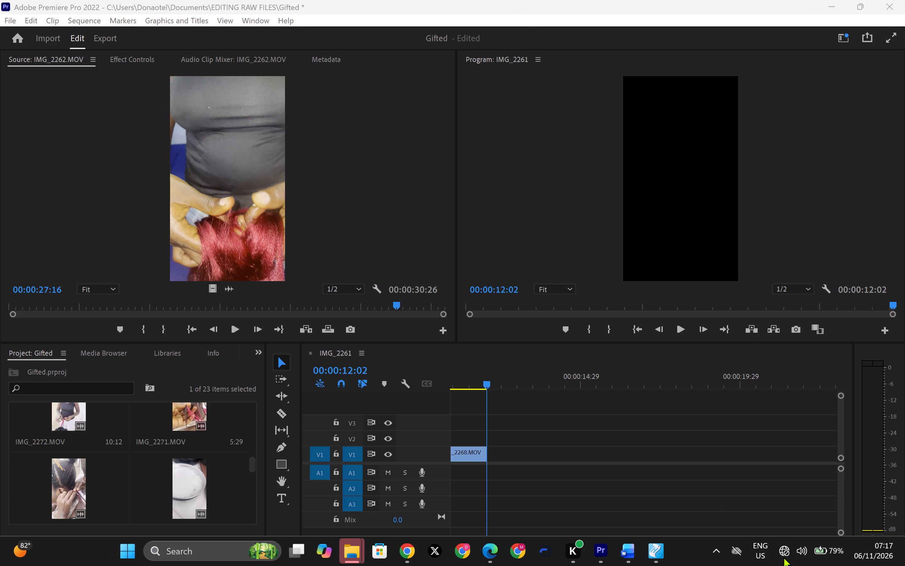
left_click(783, 557)
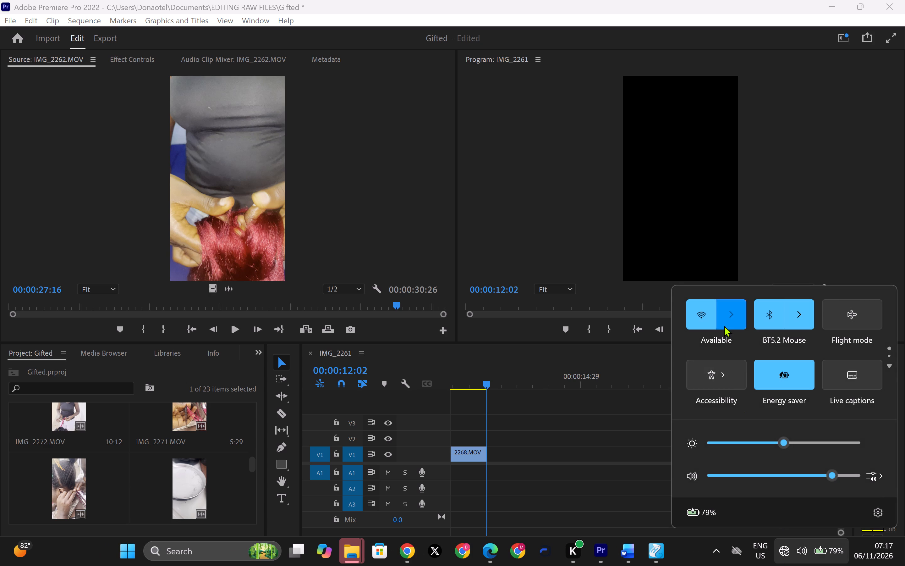
left_click(724, 325)
left_click(732, 334)
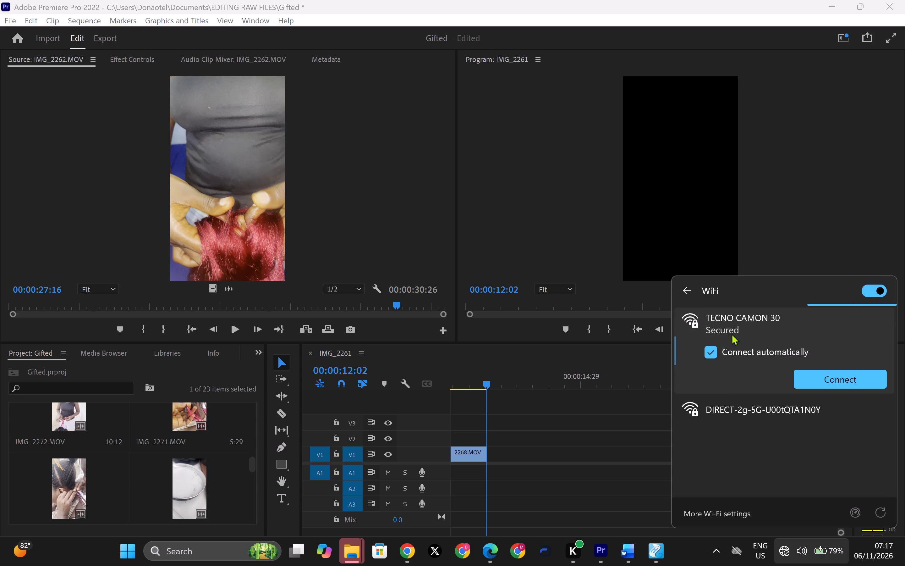
left_click(858, 377)
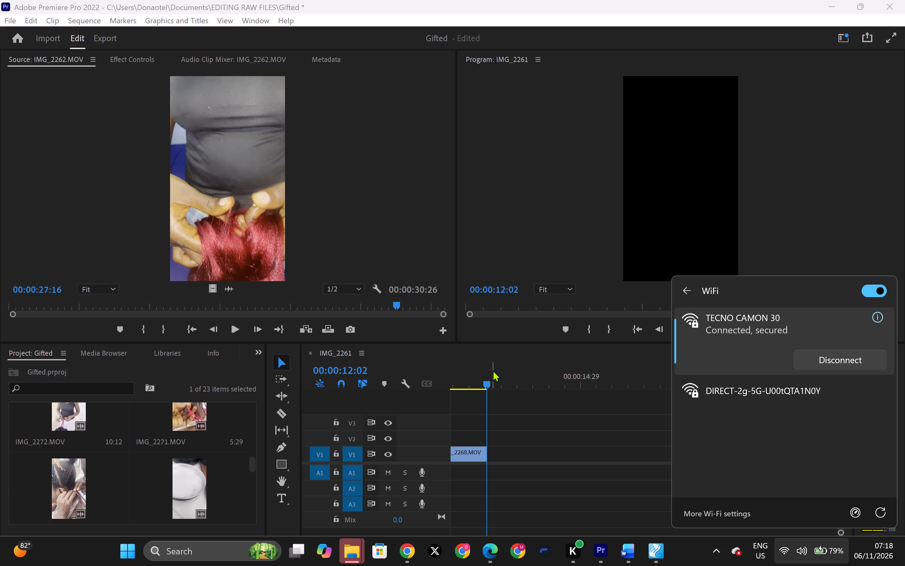
left_click(830, 212)
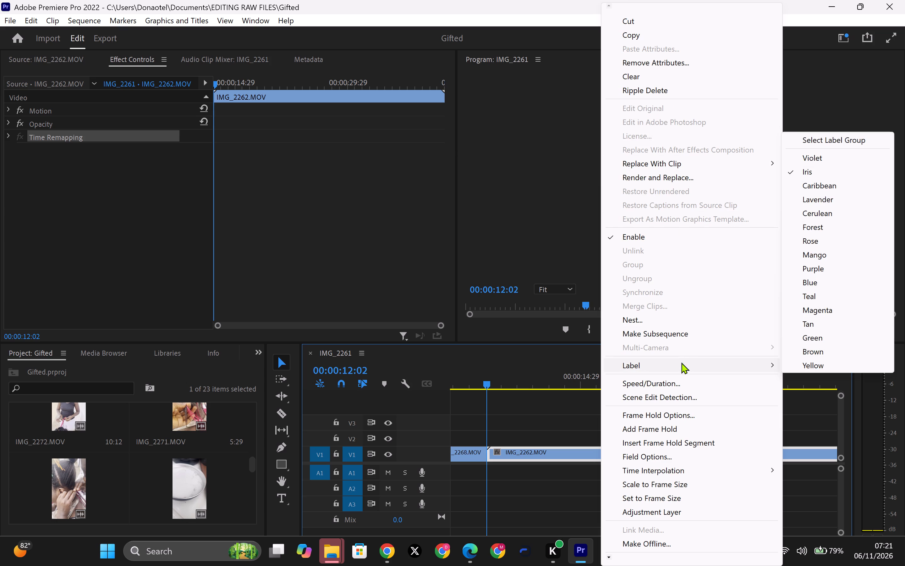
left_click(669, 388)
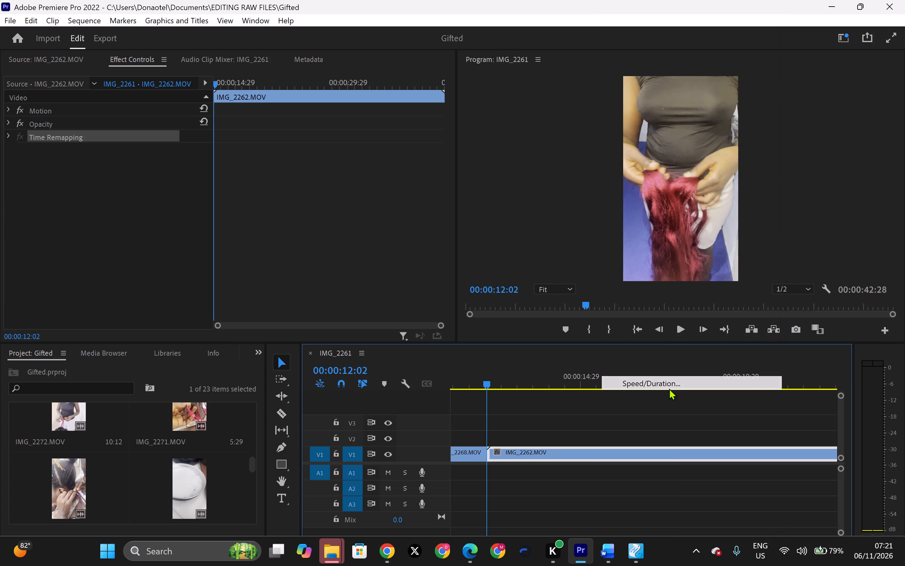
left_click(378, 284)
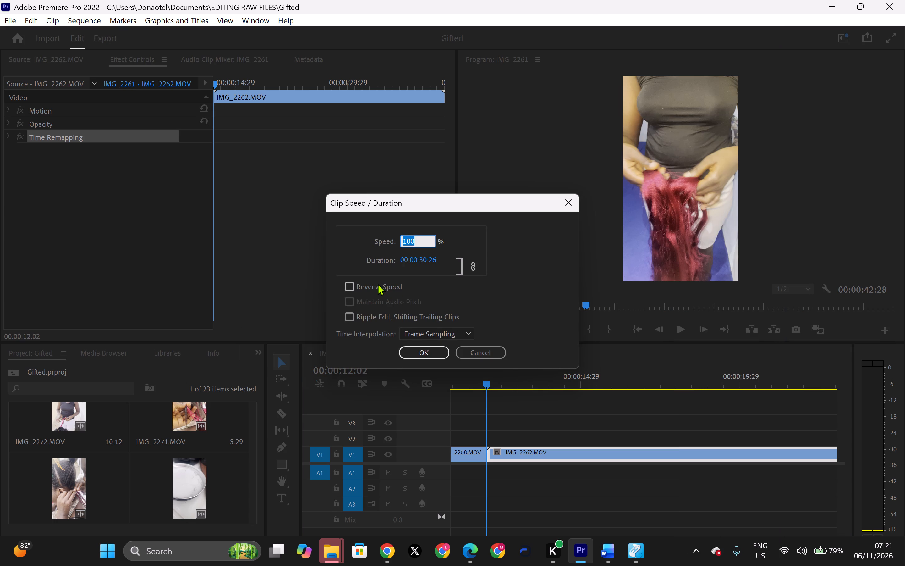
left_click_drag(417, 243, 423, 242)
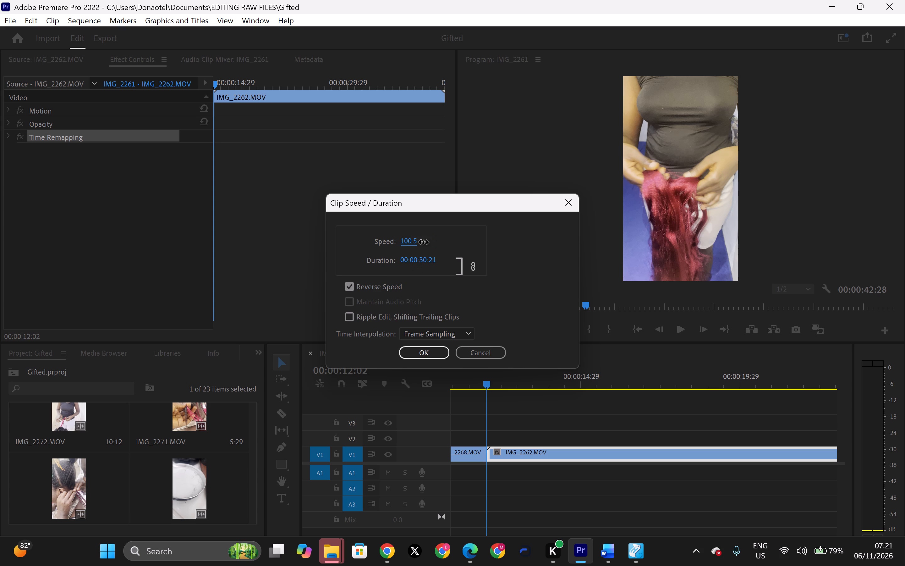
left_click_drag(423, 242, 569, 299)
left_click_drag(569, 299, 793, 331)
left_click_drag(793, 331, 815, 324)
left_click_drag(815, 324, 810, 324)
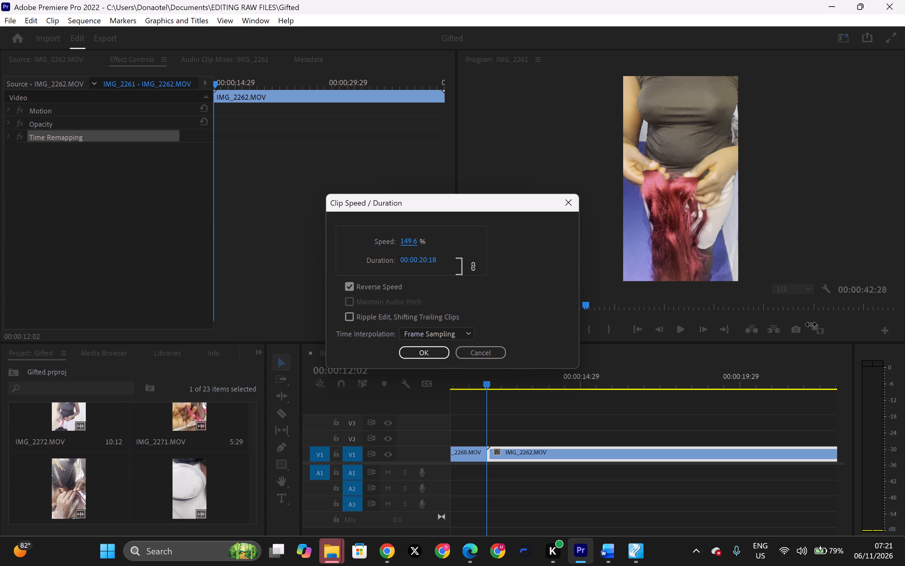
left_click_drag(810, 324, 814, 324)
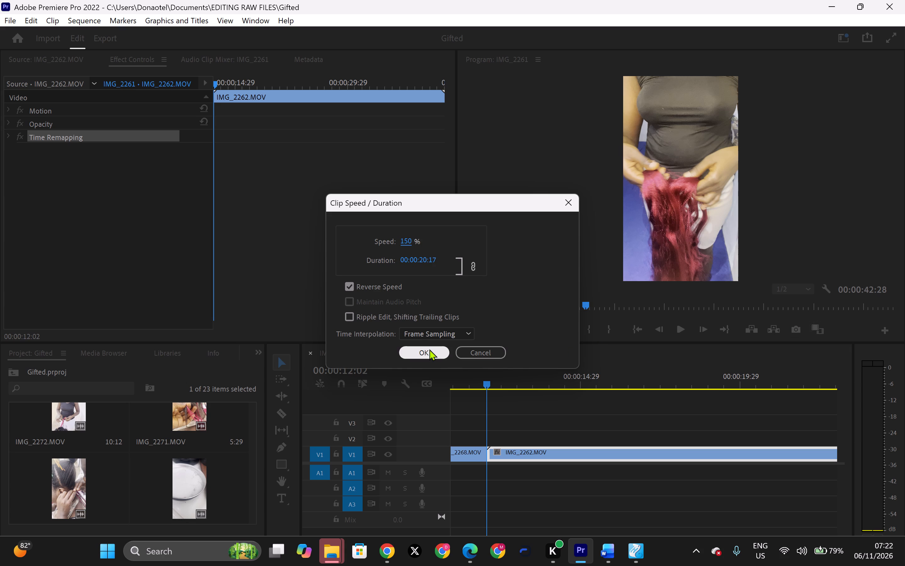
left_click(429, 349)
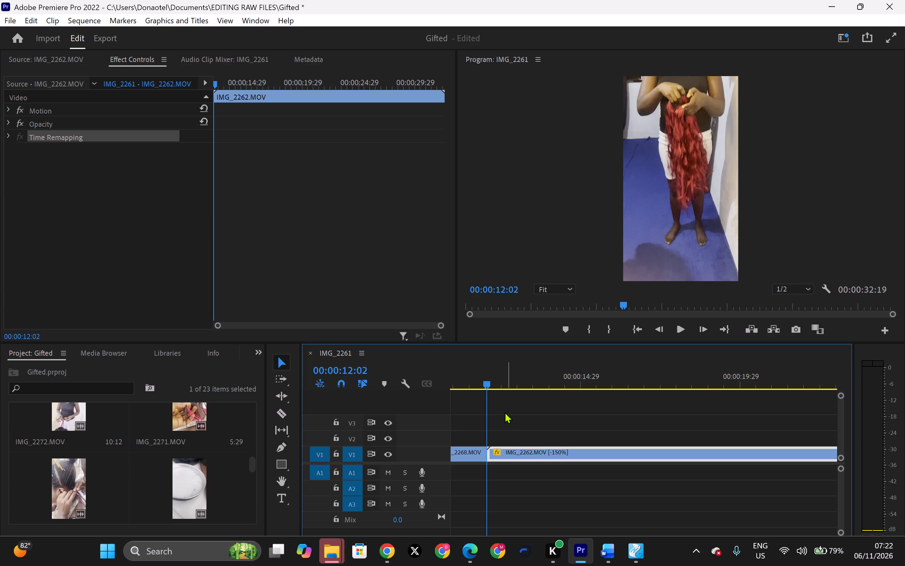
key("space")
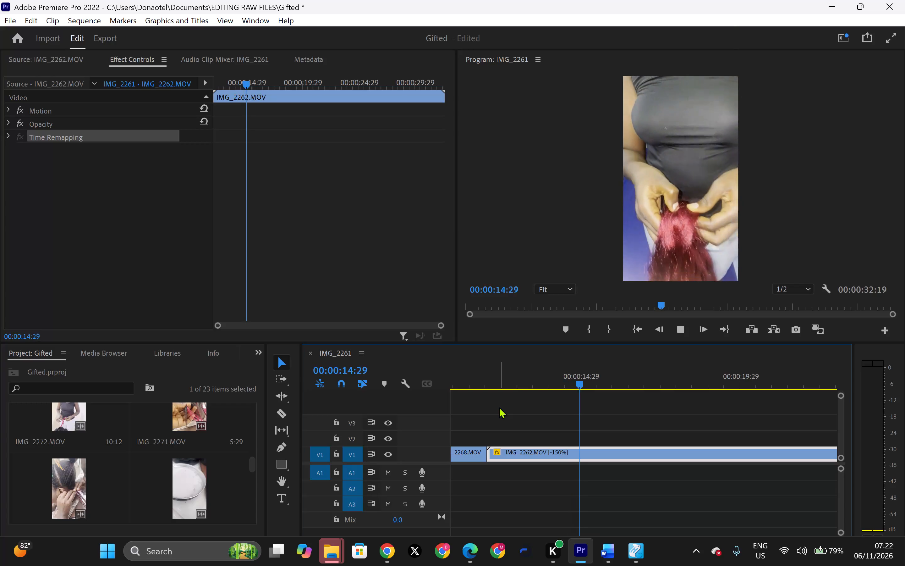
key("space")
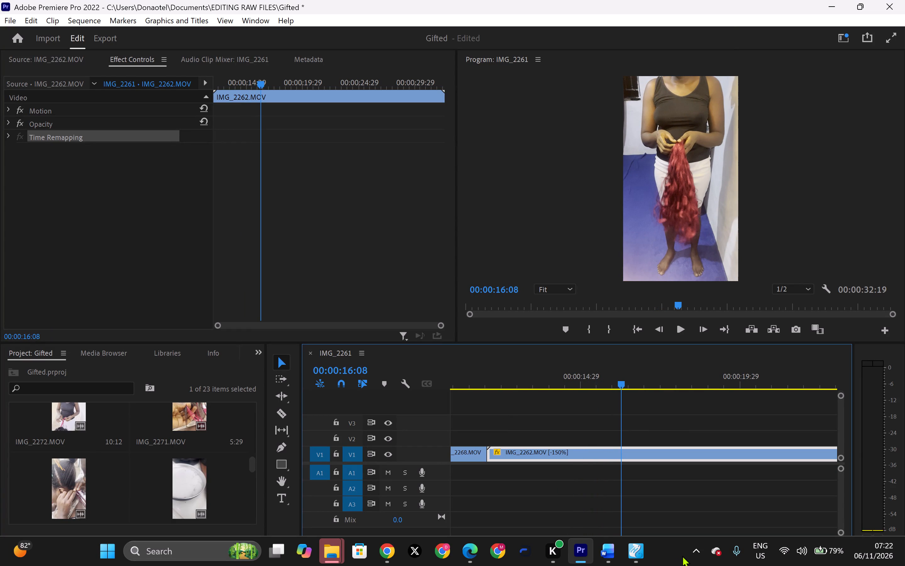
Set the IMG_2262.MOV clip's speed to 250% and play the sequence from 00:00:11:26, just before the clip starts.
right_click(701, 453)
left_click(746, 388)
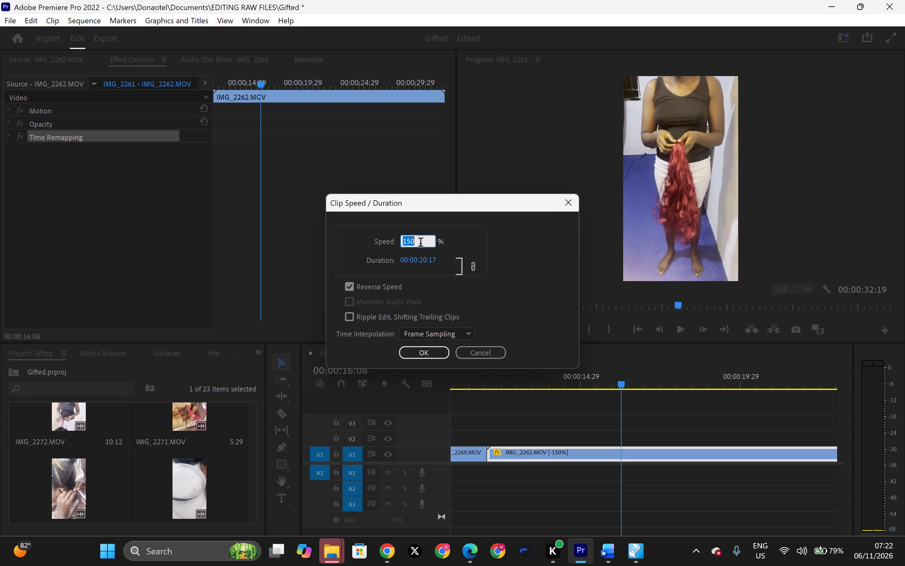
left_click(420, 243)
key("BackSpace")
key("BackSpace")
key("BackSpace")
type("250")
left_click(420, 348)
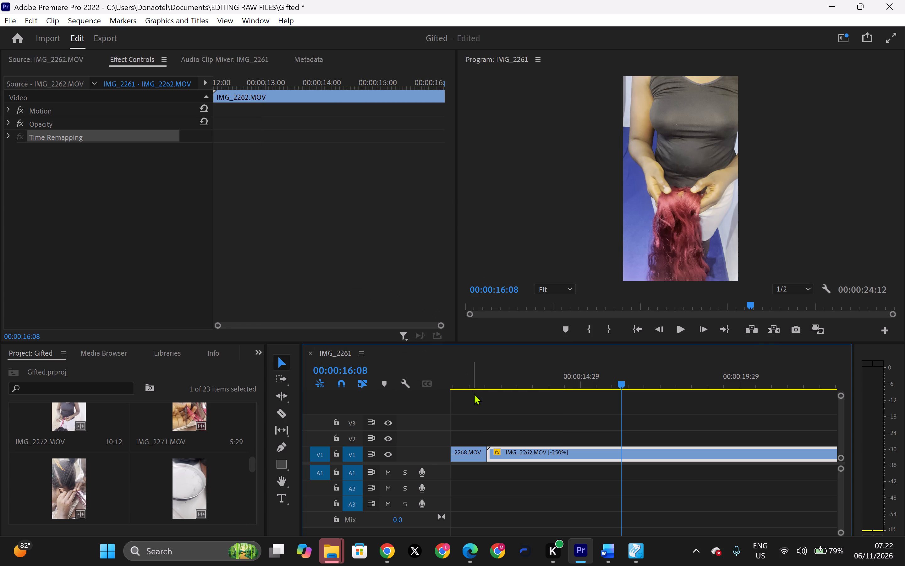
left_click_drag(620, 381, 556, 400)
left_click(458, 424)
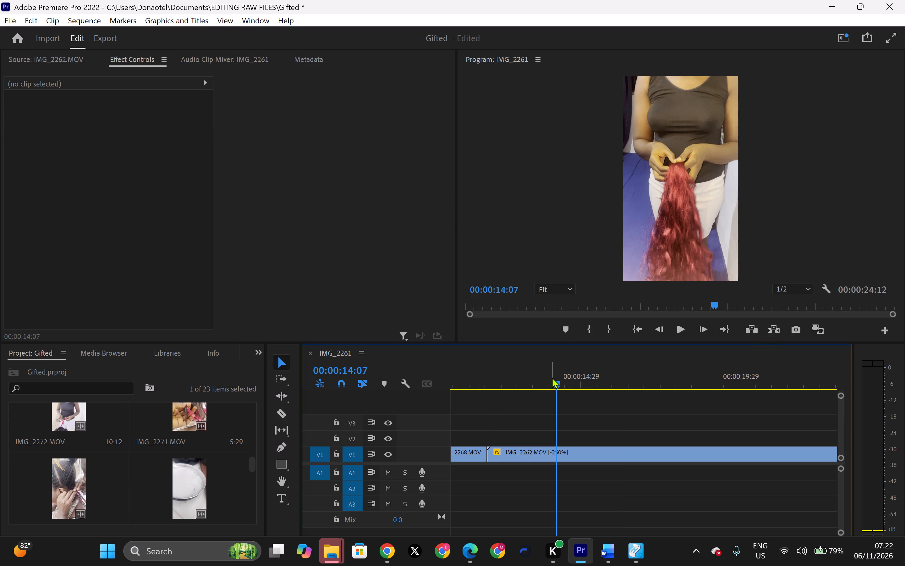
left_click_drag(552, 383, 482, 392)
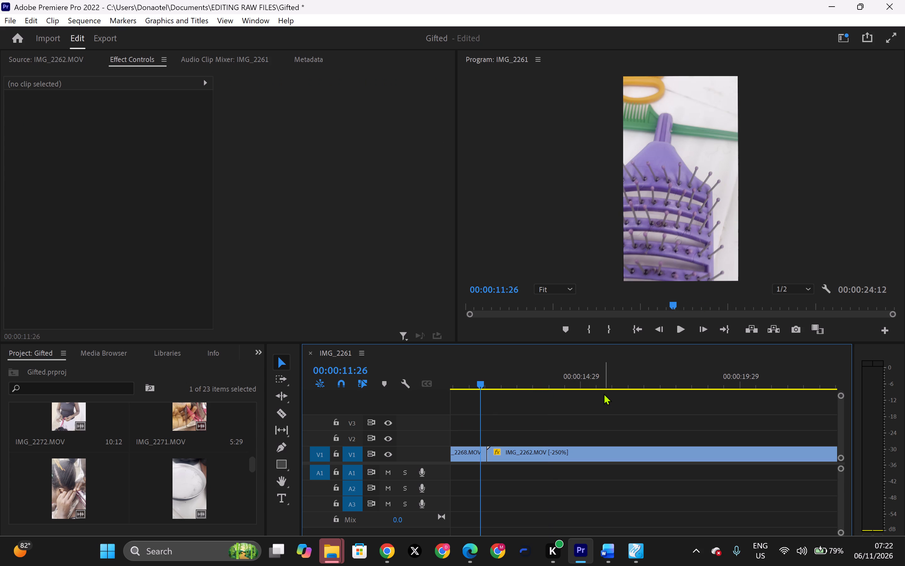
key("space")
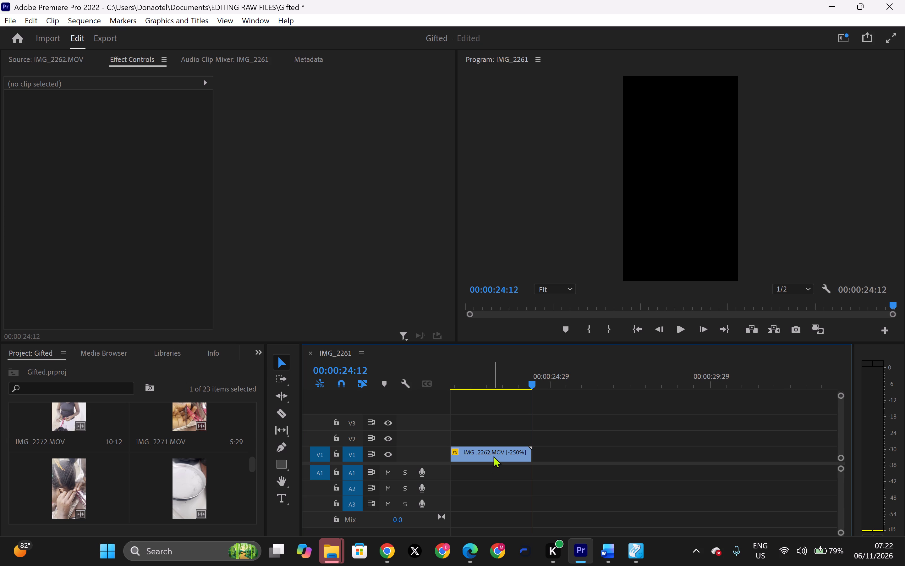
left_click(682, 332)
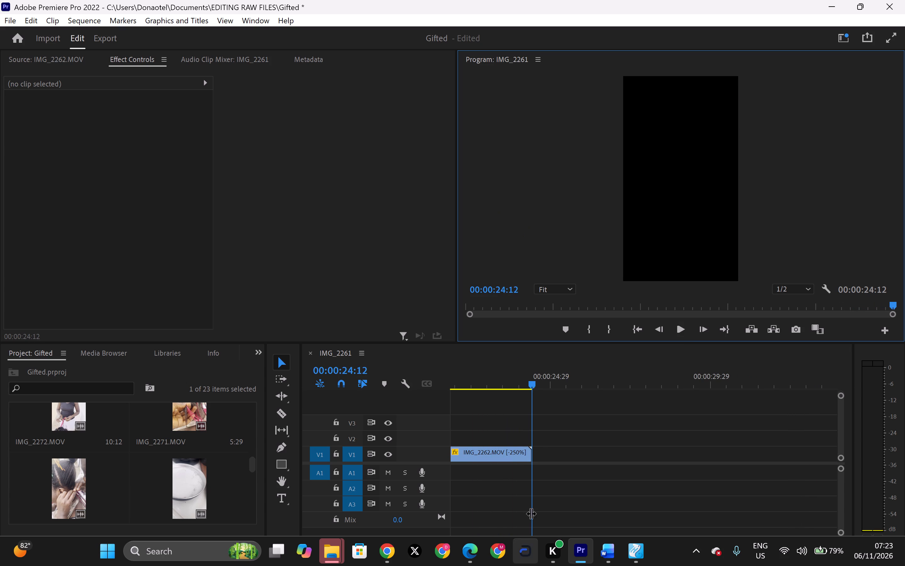
Set the IMG_2262.MOV clip's speed to 200% and play the sequence to check the new pace.
left_click(512, 454)
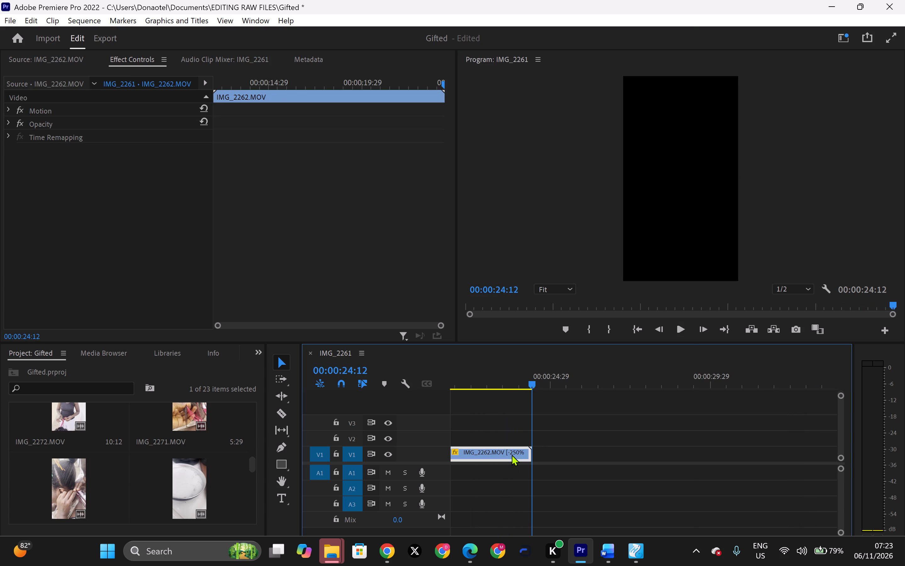
right_click(512, 454)
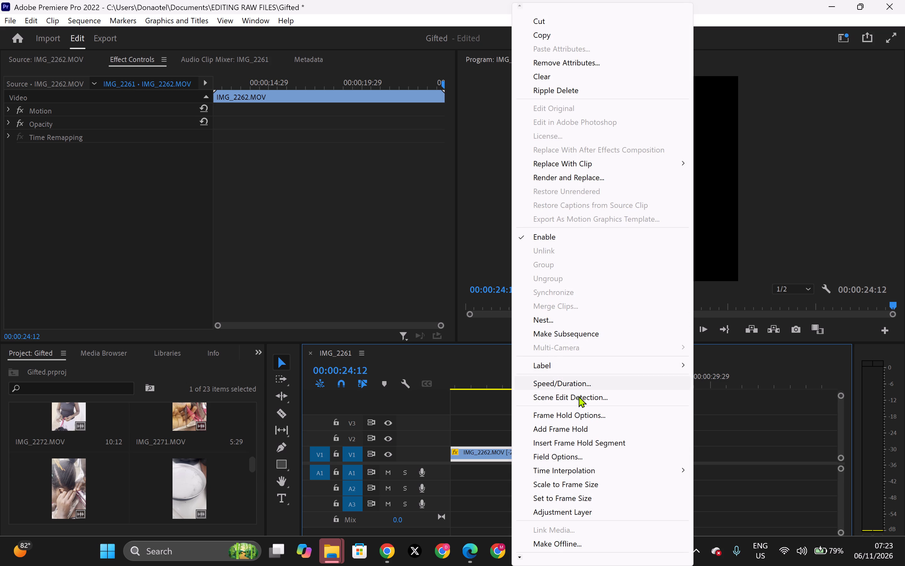
left_click(579, 386)
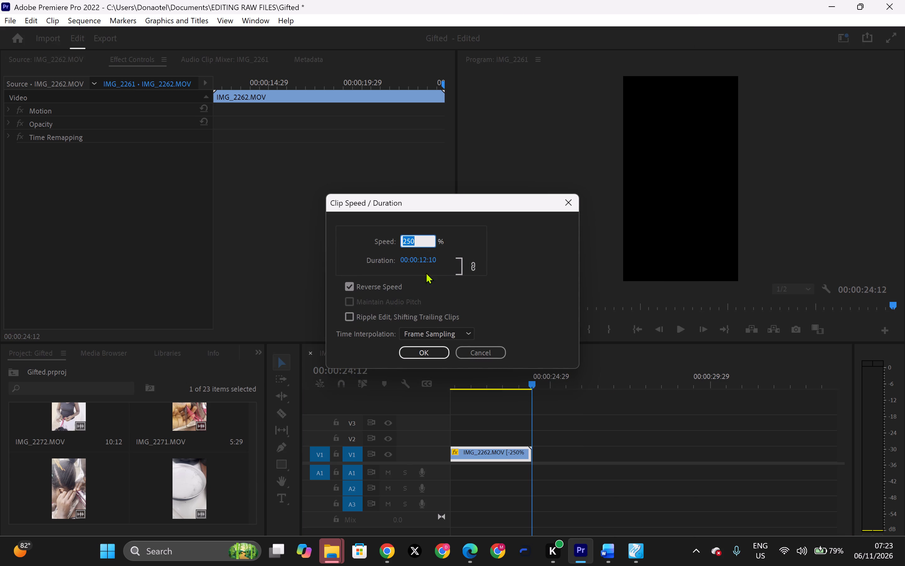
left_click(427, 243)
key("BackSpace")
key("BackSpace")
key("BackSpace")
key("2")
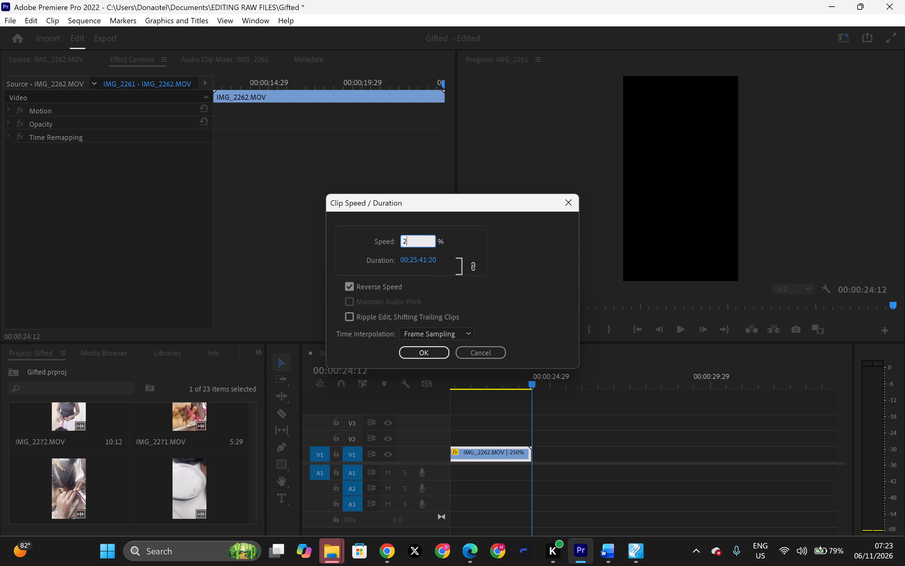
type("00")
key("Return")
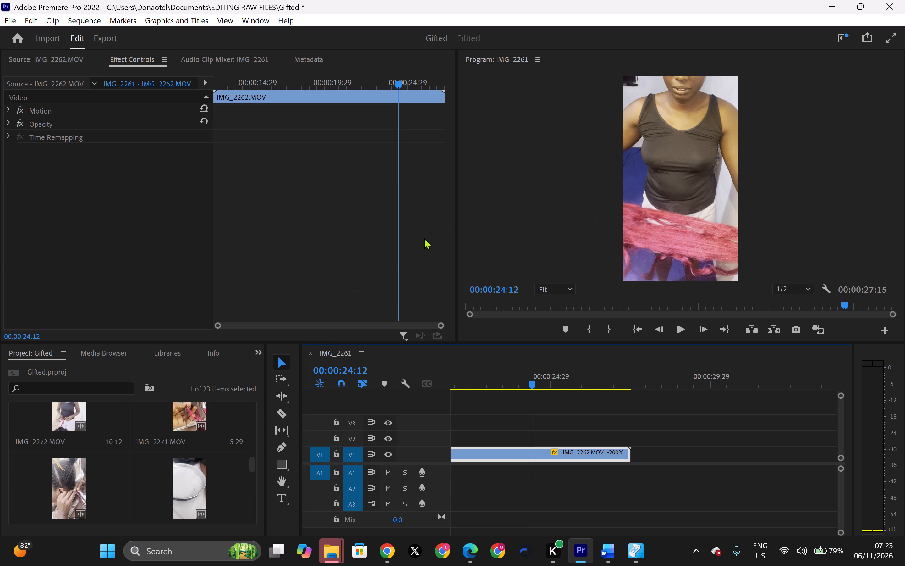
key("space")
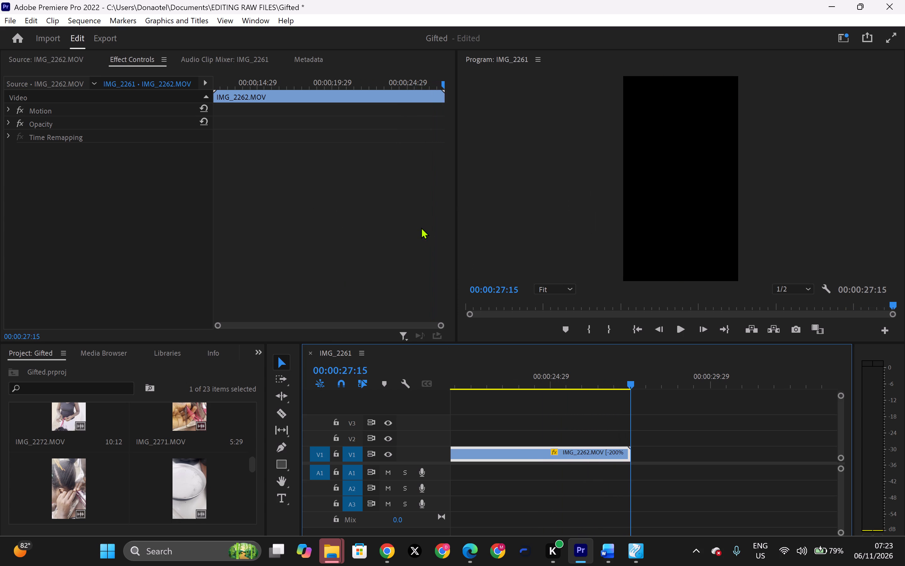
key("space")
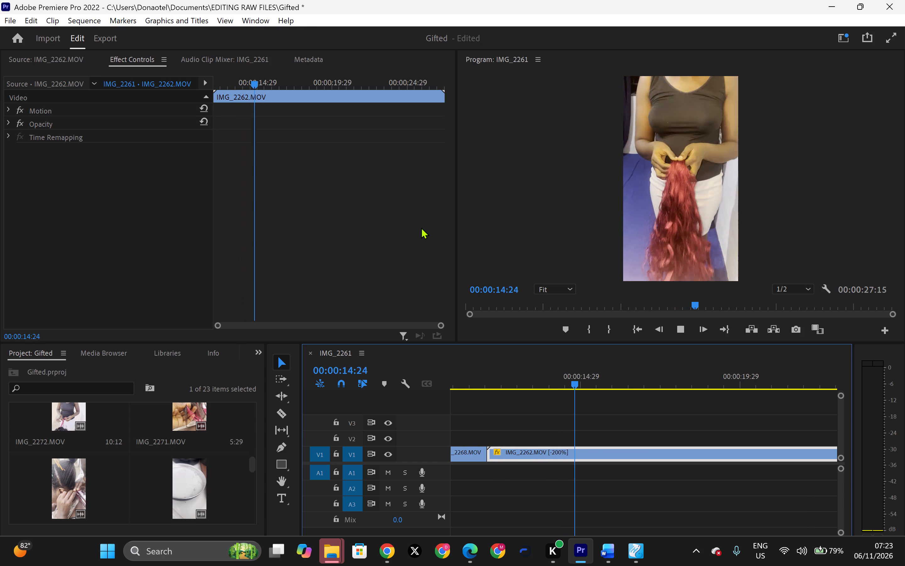
key("space")
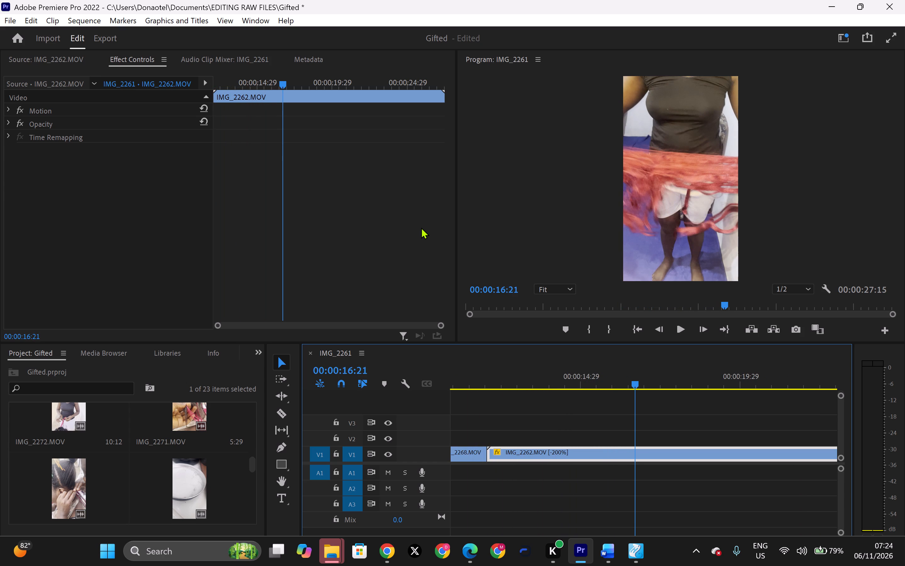
Turn off Reverse Speed for the IMG_2262.MOV clip and preview it from 00:00:16:21 to 00:00:20:00.
right_click(623, 455)
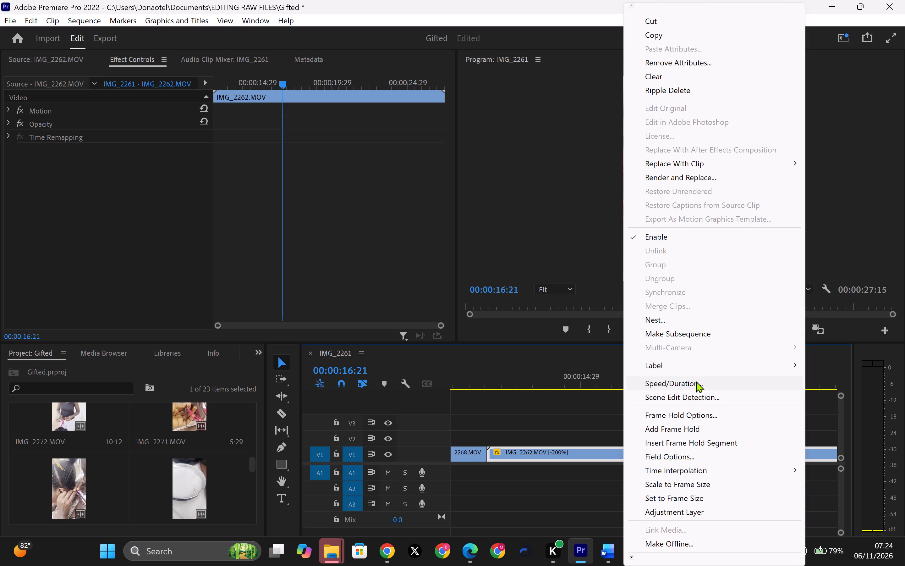
left_click(696, 381)
left_click(349, 287)
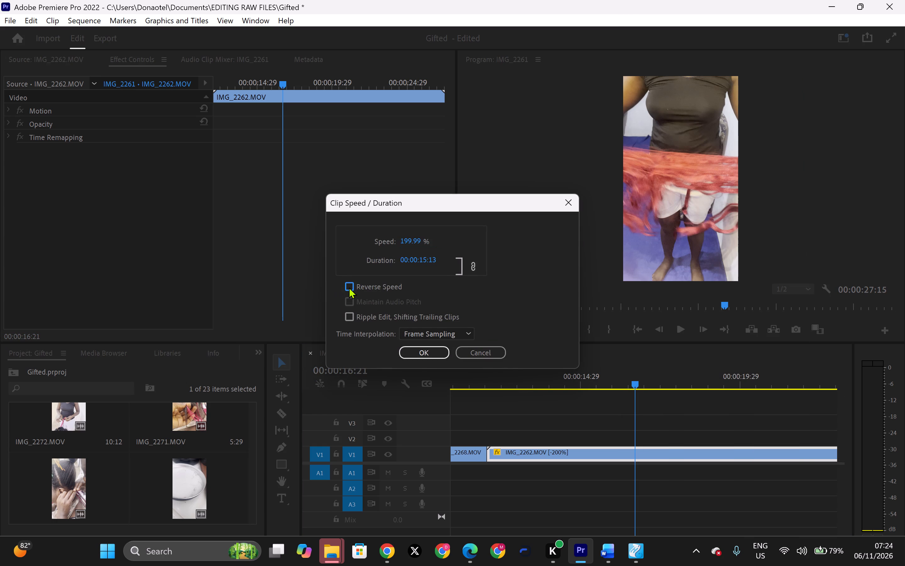
left_click(431, 351)
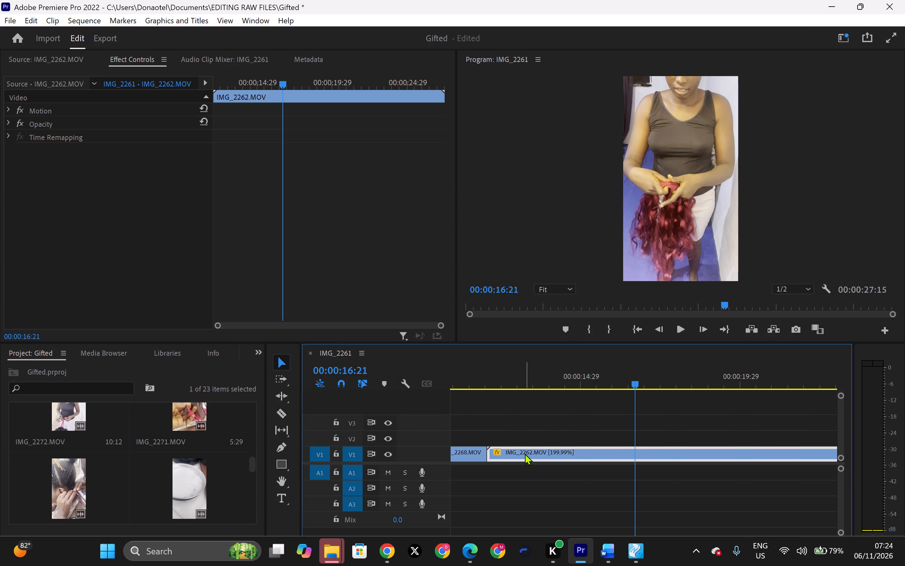
key("space")
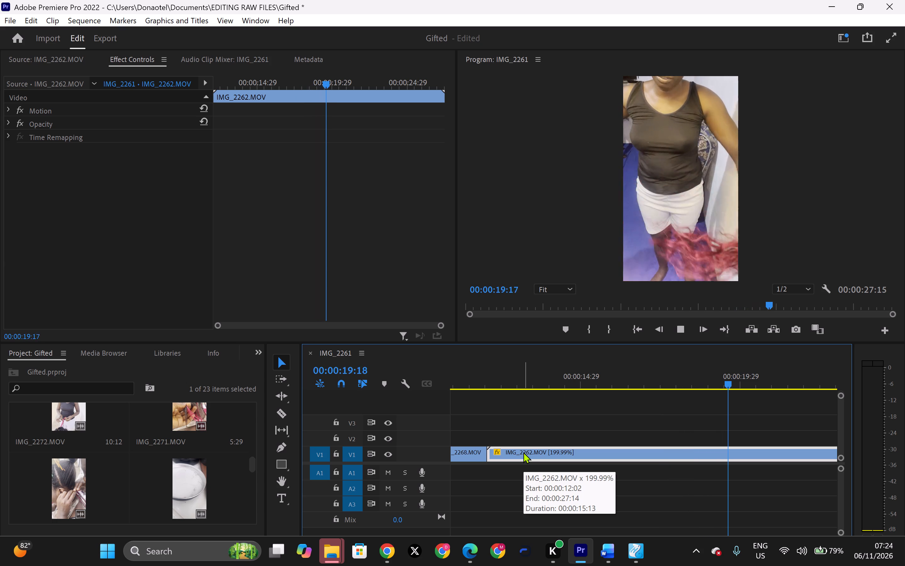
key("space")
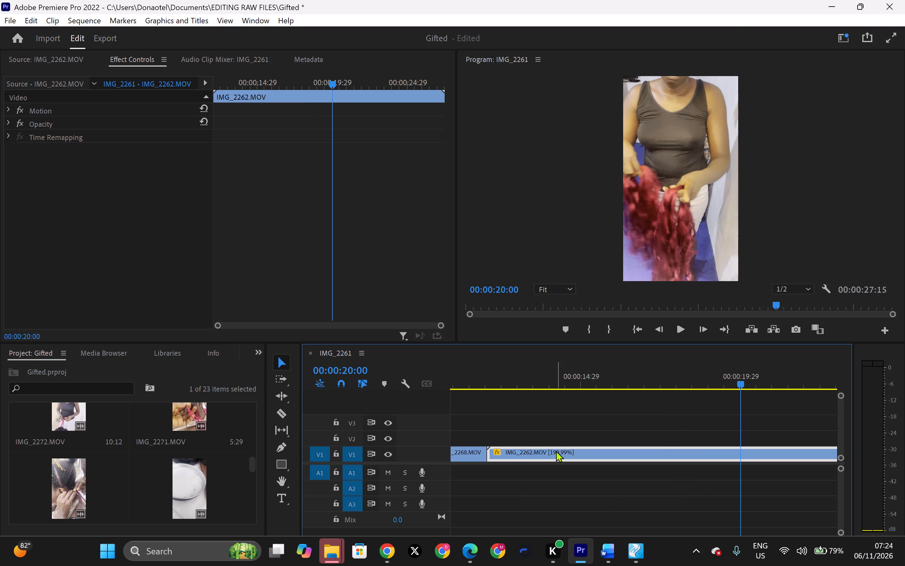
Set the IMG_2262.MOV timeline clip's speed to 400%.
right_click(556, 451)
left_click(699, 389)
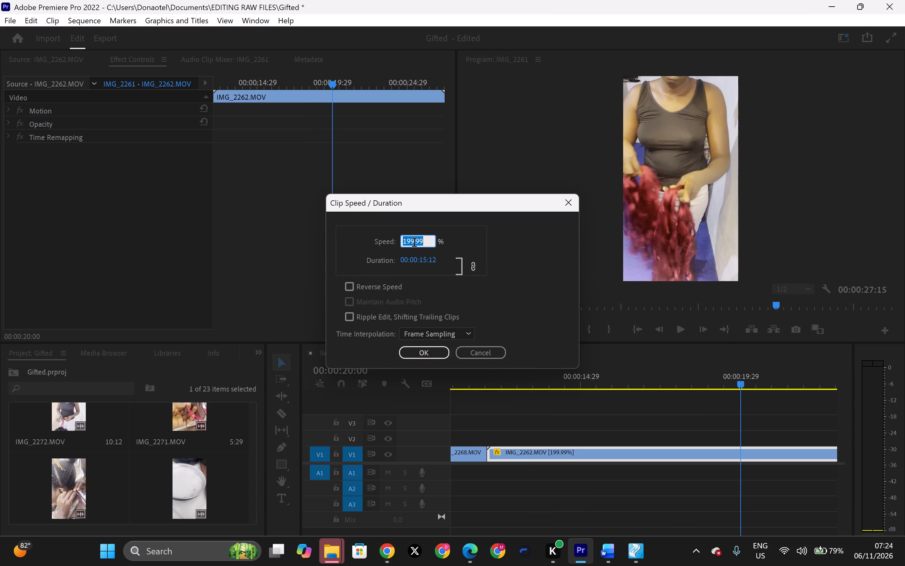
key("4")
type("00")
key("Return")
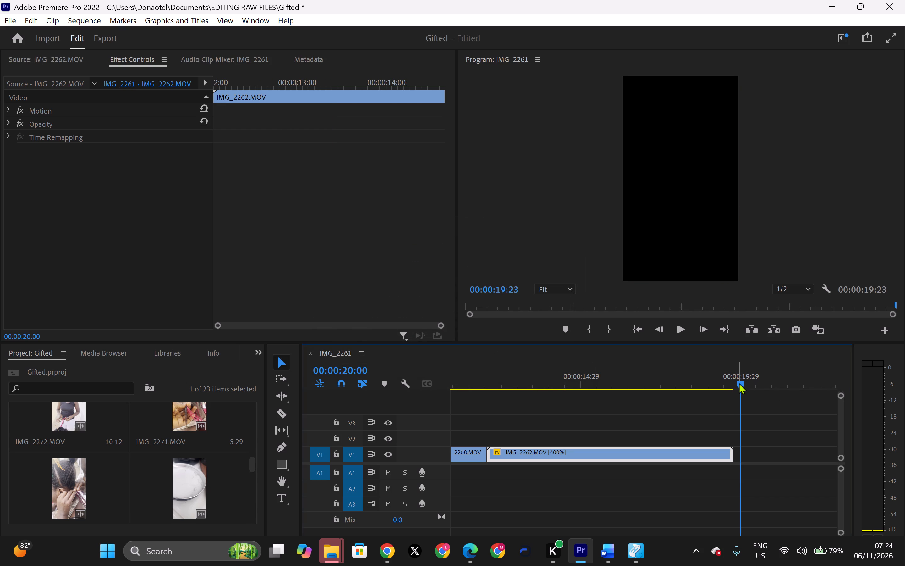
Move the playhead back to 00:00:08:12 and play the sequence through the sped-up IMG_2262.MOV clip to check its pace.
left_click_drag(739, 384, 728, 385)
left_click_drag(607, 391, 458, 398)
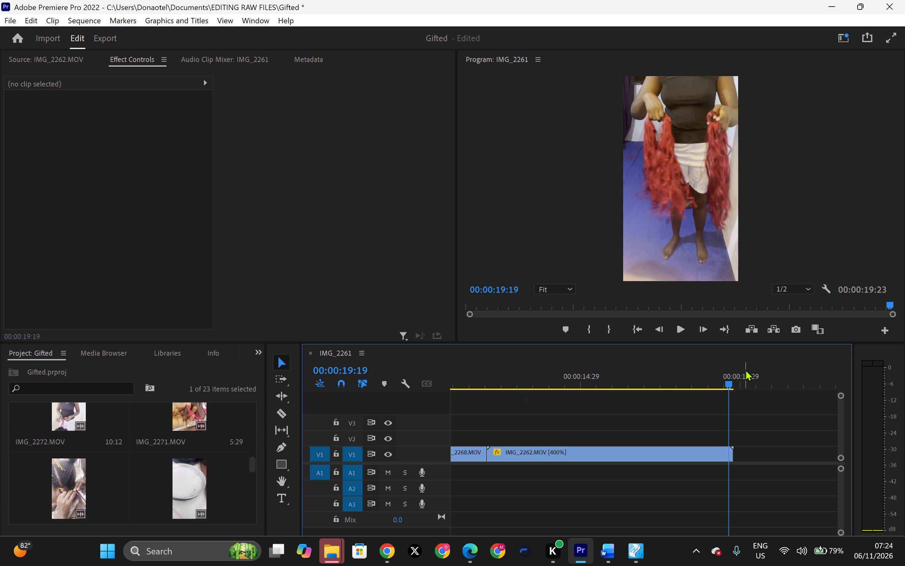
left_click_drag(728, 380, 691, 392)
left_click_drag(688, 392, 601, 414)
left_click(563, 407)
left_click(545, 386)
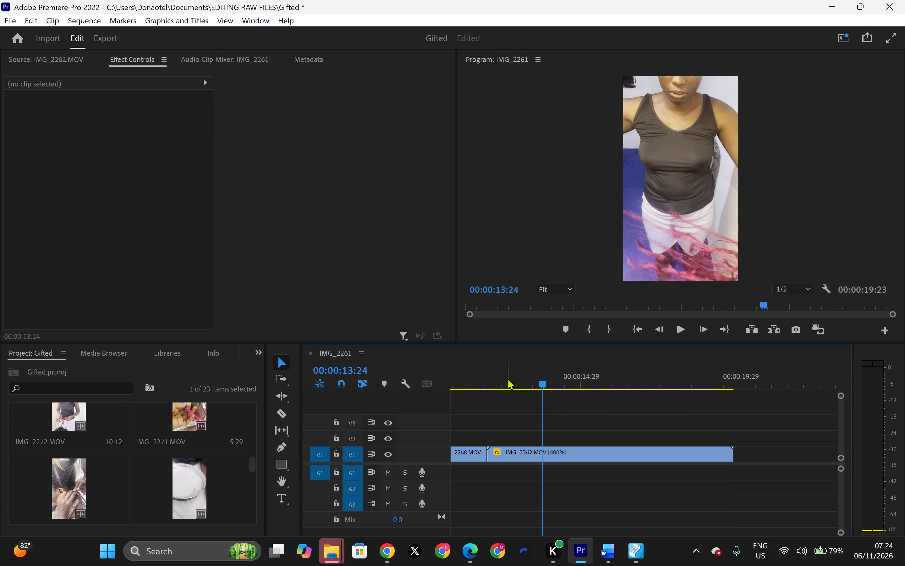
left_click_drag(502, 386, 409, 394)
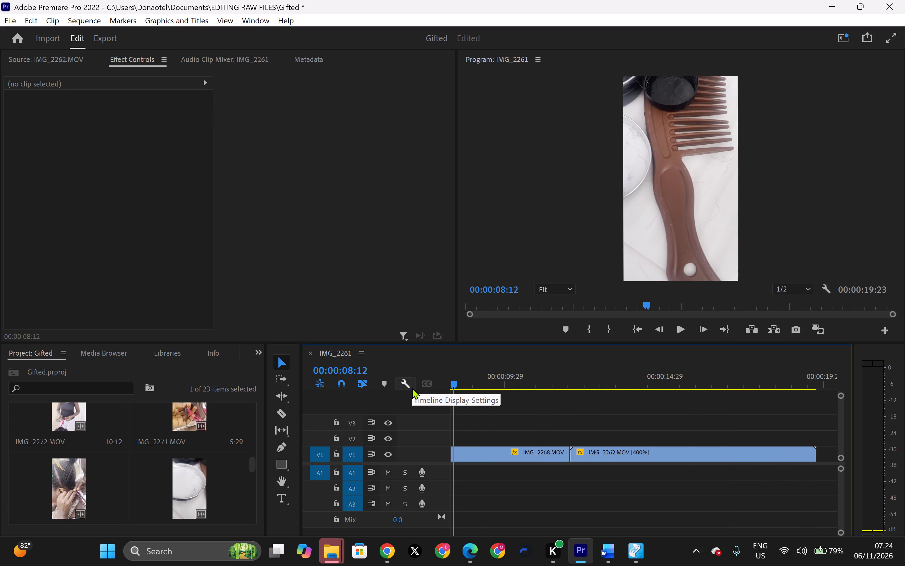
key("space")
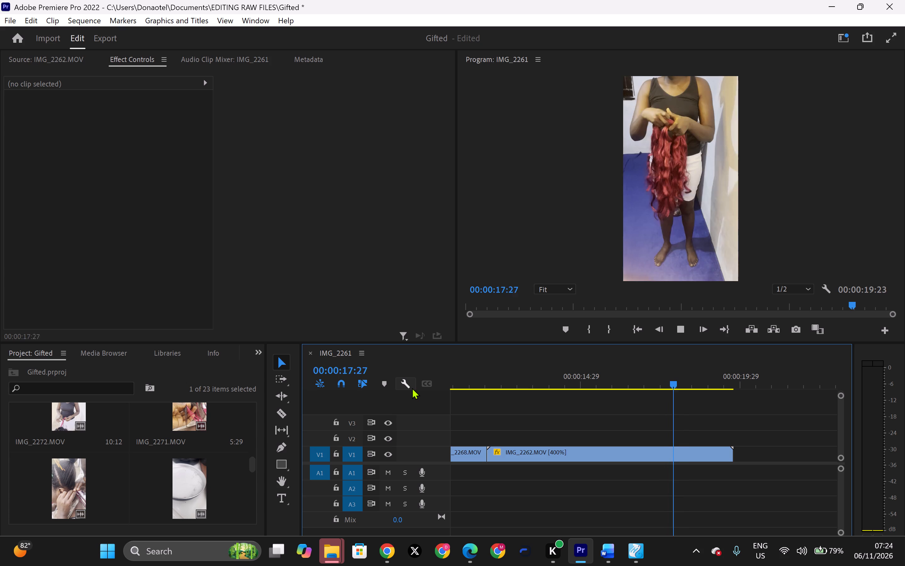
Set the IMG_2262.MOV clip's speed to 500% and play the sequence from shortly before the clip through to its end.
left_click(548, 454)
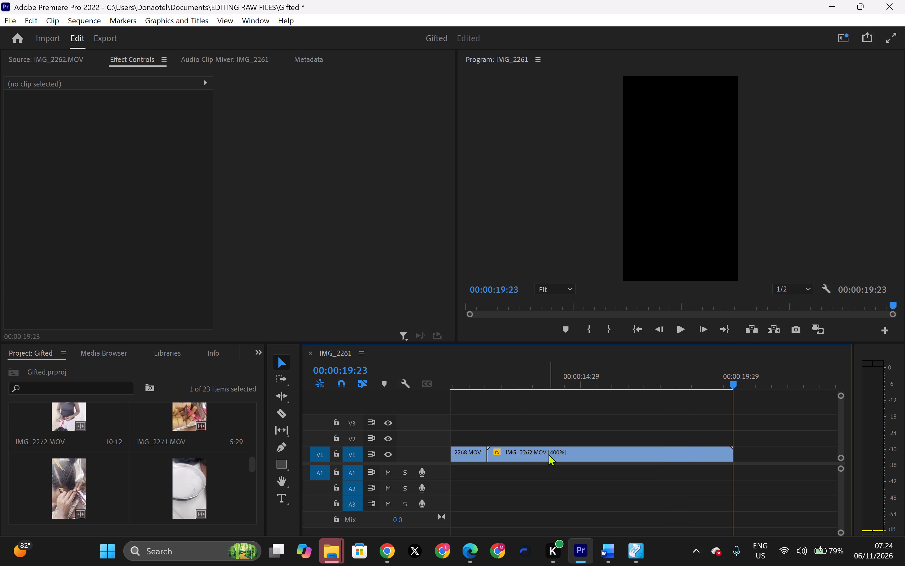
right_click(532, 450)
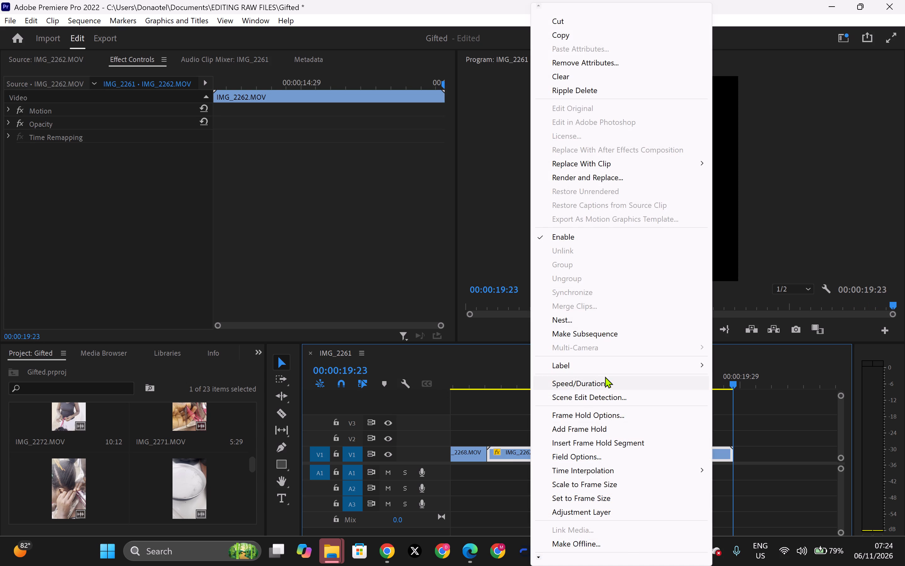
left_click(606, 378)
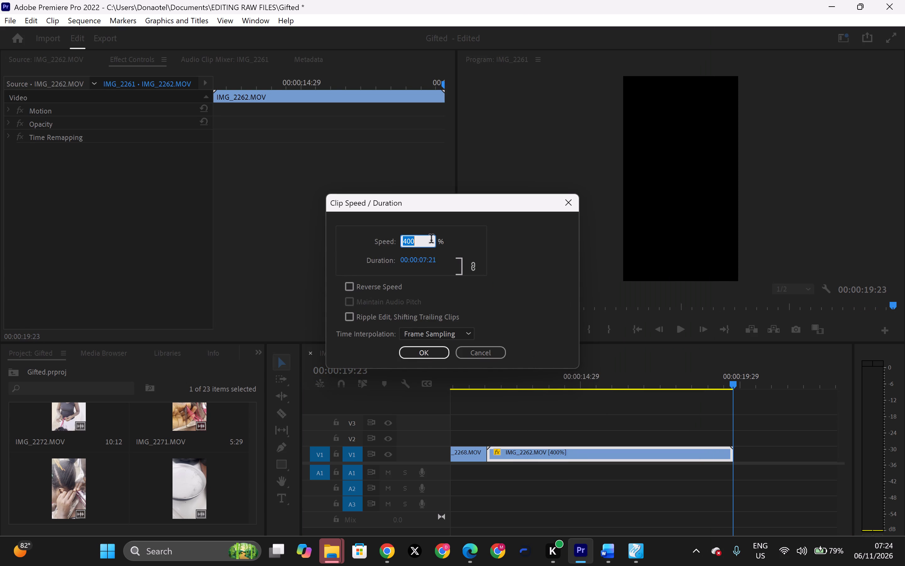
key("5")
type("00")
key("Return")
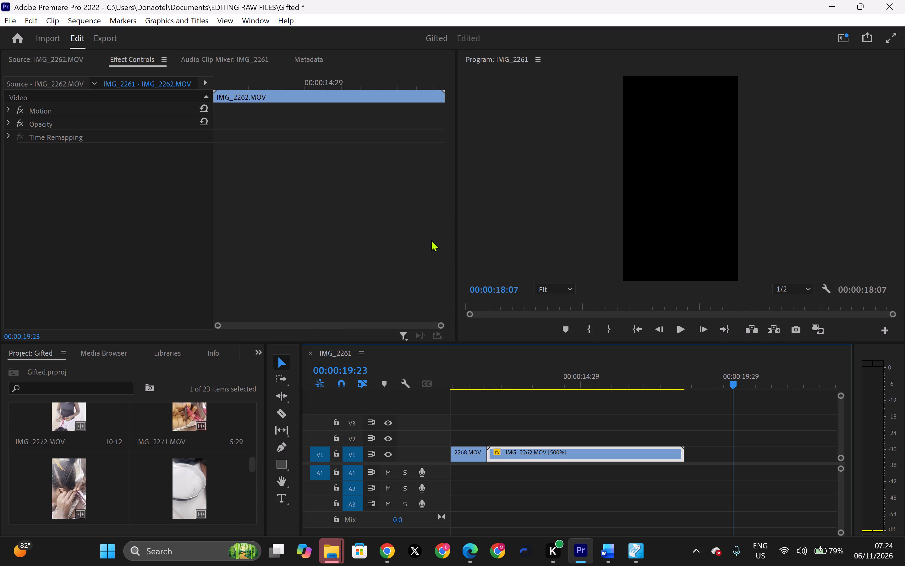
left_click(453, 384)
key("space")
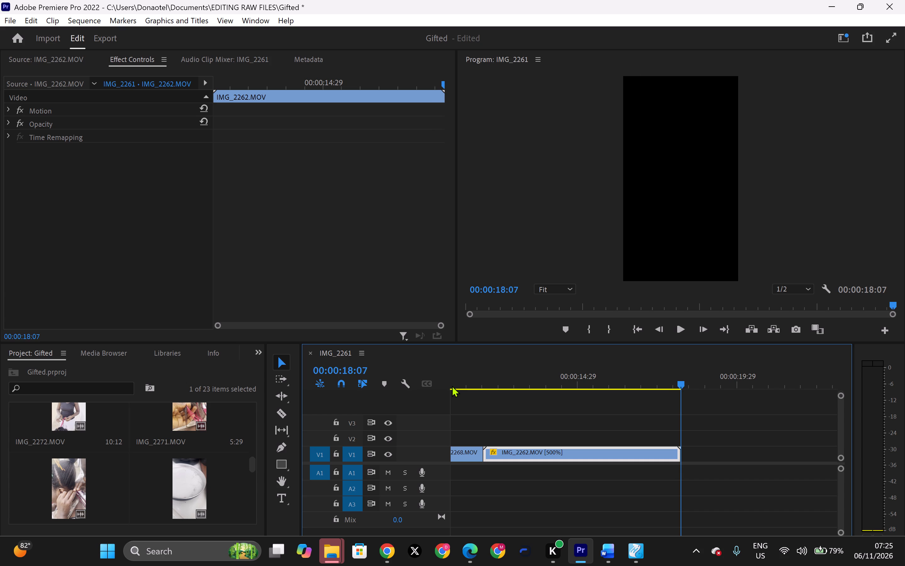
Save the Gifted project.
key("ctrl+s")
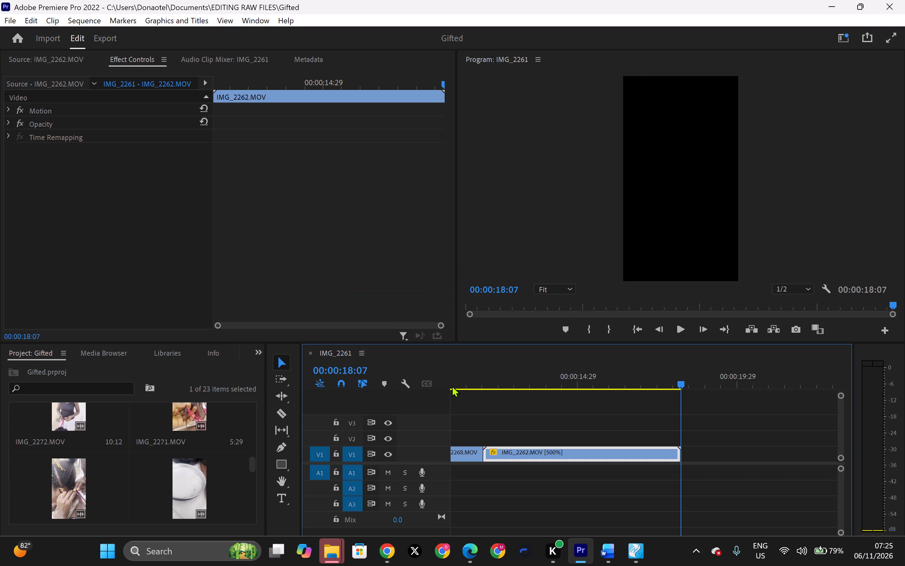
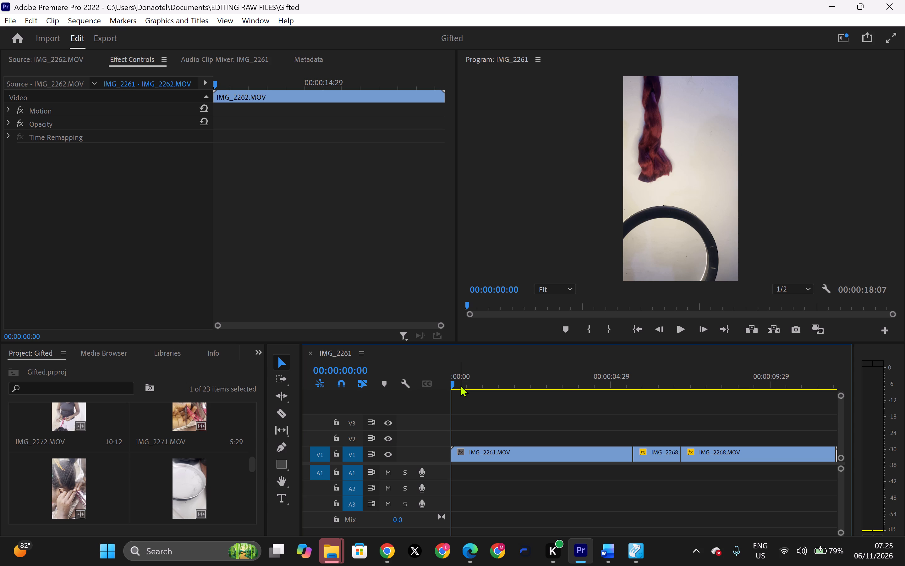
Play the IMG_2261 sequence from 00:00:00:00 to review the edit with the sped-up clips.
key("space")
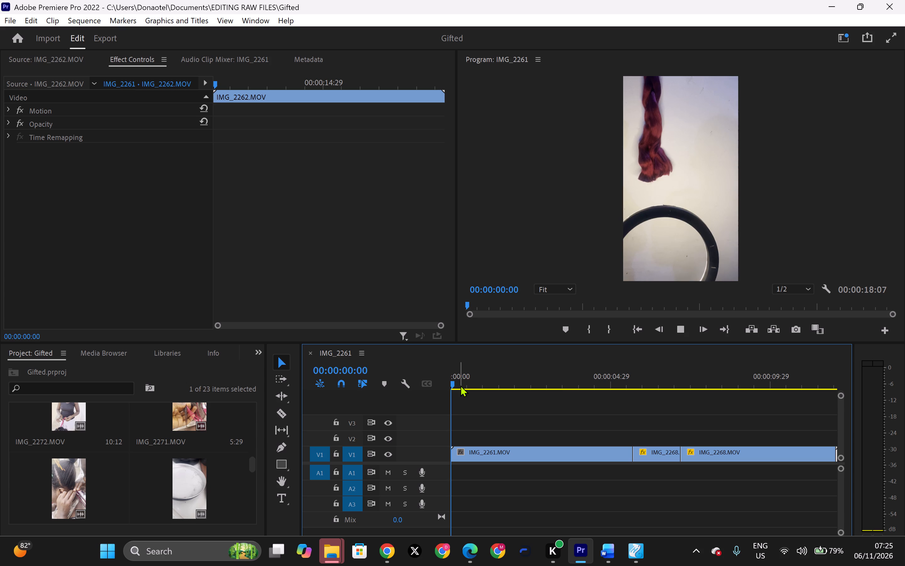
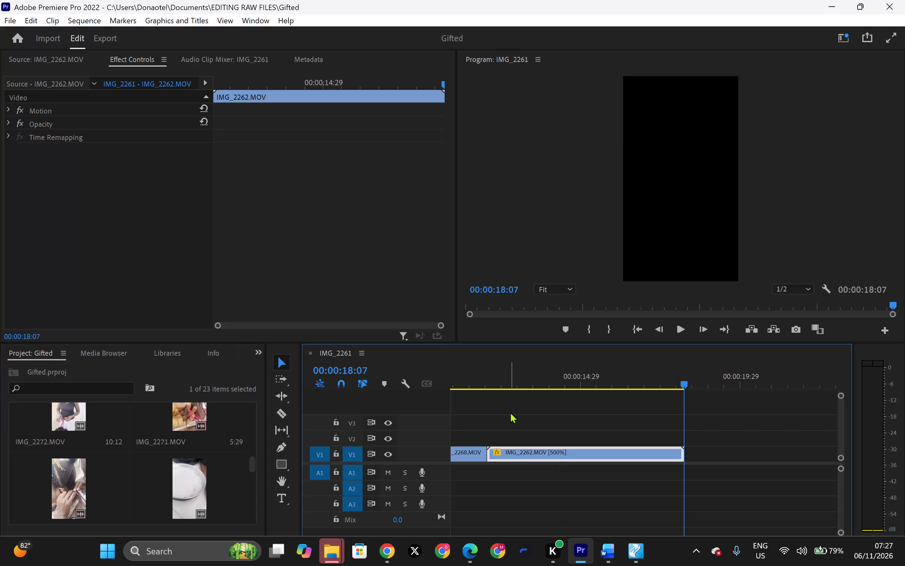
Play and scrub through the IMG_2261 sequence to review the sped-up IMG_2262 clip up to its end.
left_click_drag(679, 386, 627, 378)
key("space")
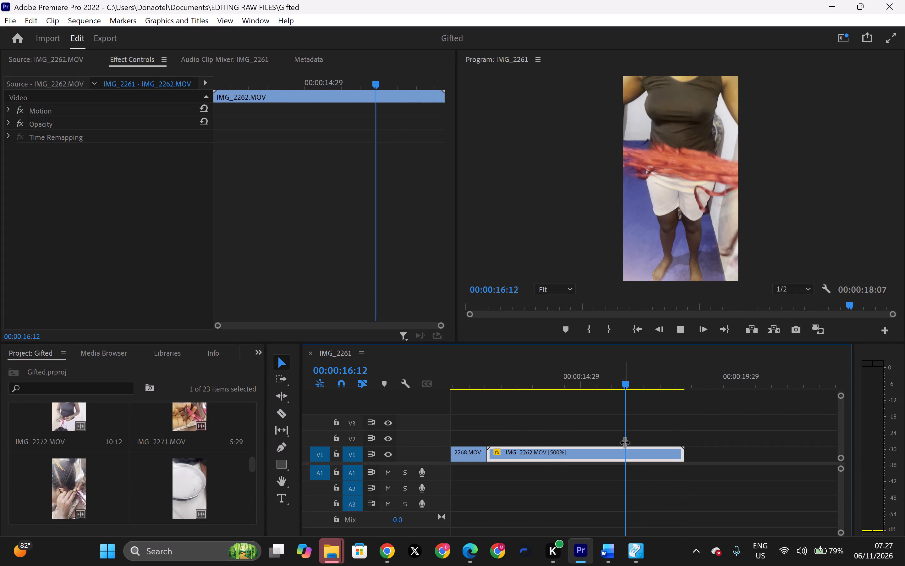
left_click_drag(631, 389, 572, 384)
left_click_drag(562, 374, 470, 383)
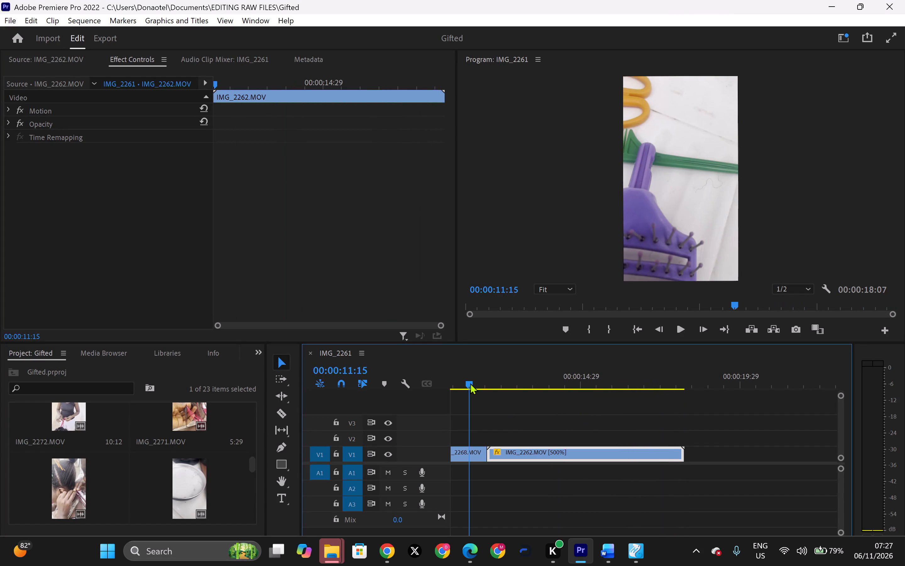
key("space")
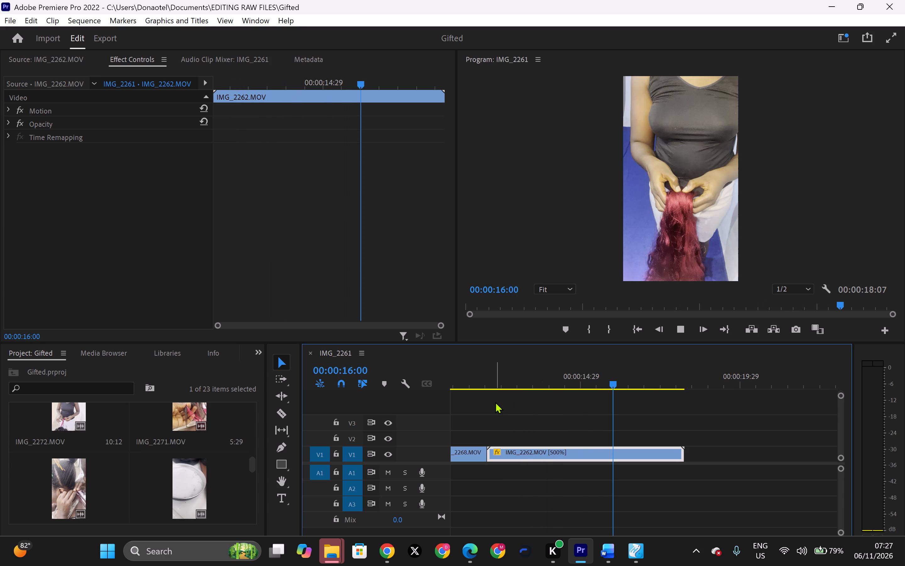
key("space")
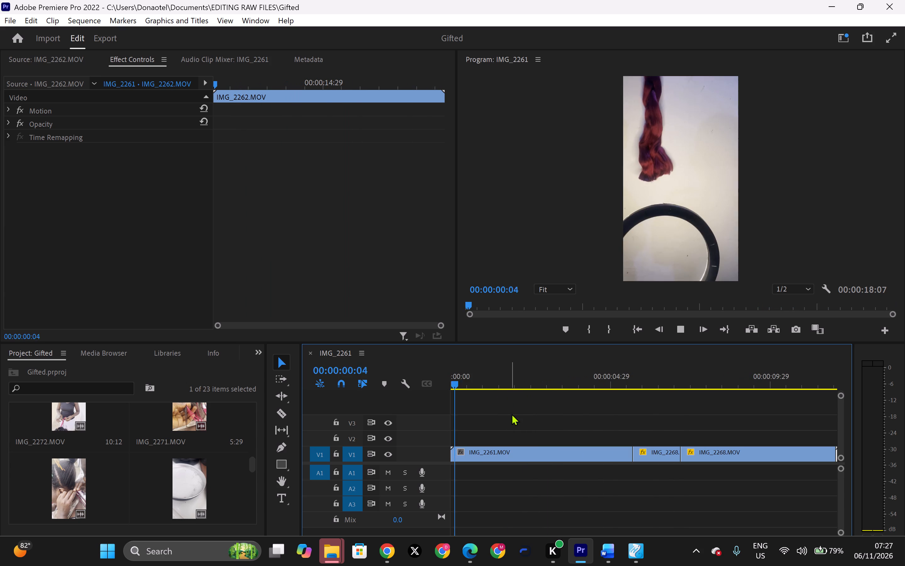
key("space")
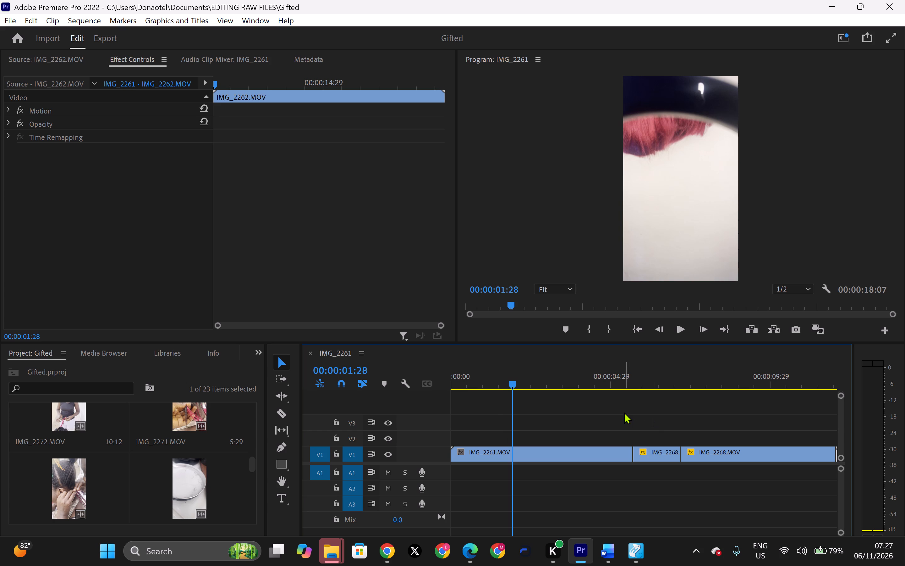
left_click_drag(517, 382, 740, 420)
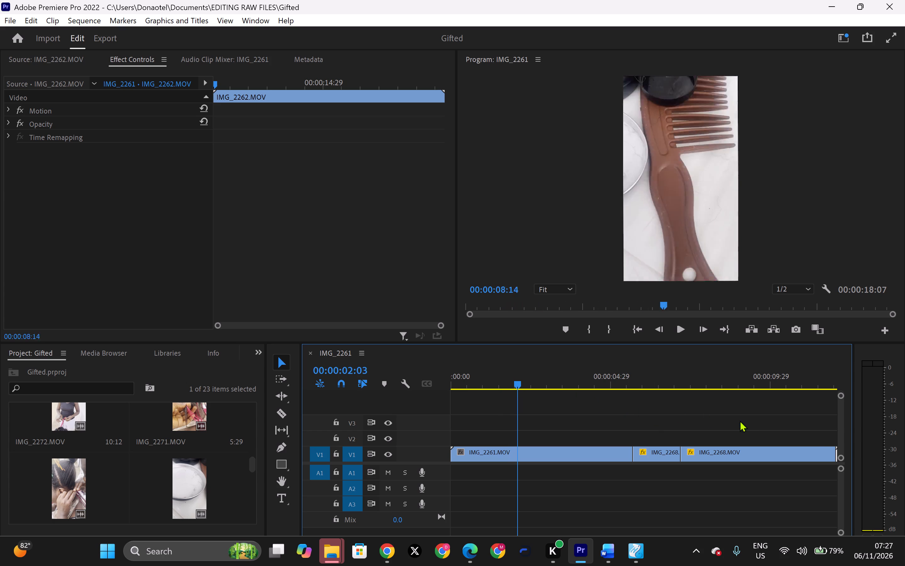
left_click_drag(740, 420, 892, 434)
left_click(677, 387)
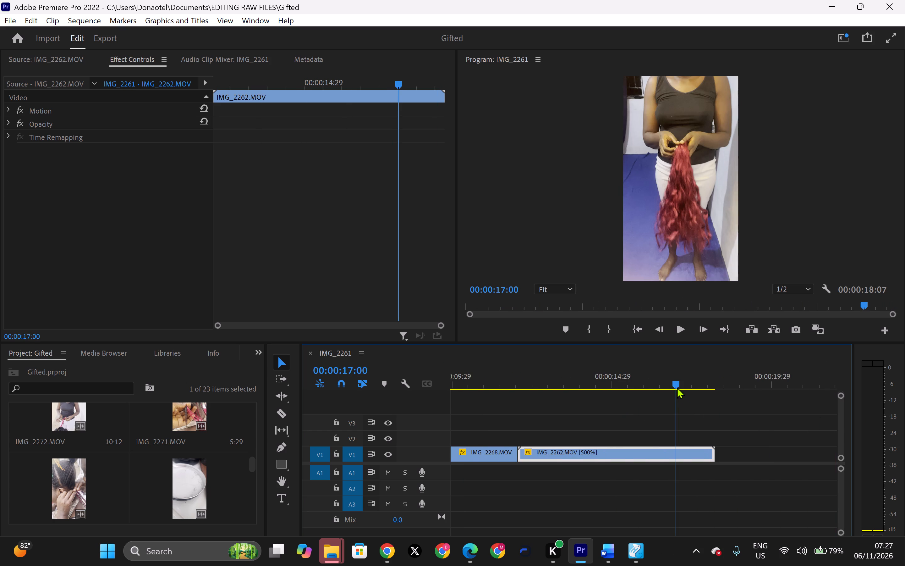
left_click_drag(703, 386, 706, 389)
left_click_drag(706, 389, 710, 388)
left_click_drag(711, 385, 715, 386)
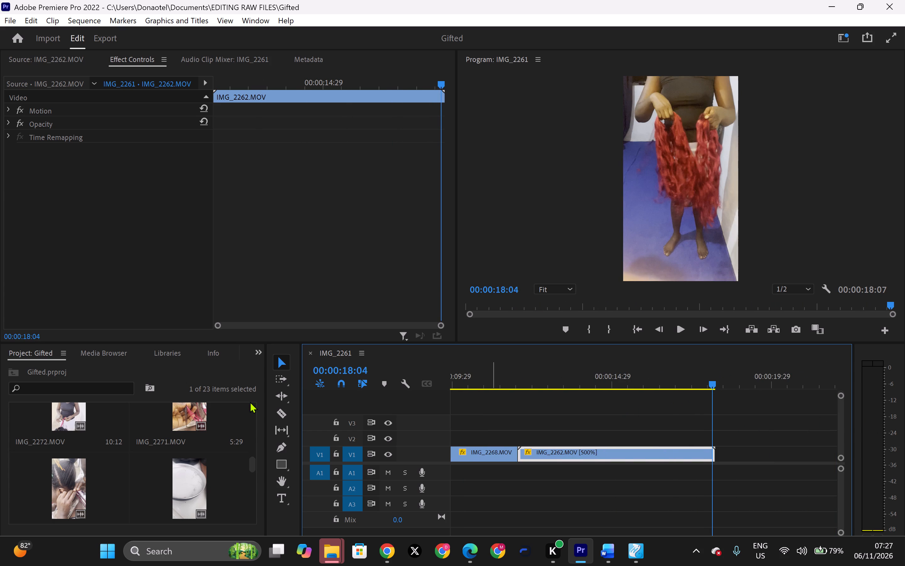
Open IMG_2263 from the project bin as the source clip, preview it, and mark its Out point at 00:00:02:08.
left_click_drag(253, 466, 253, 457)
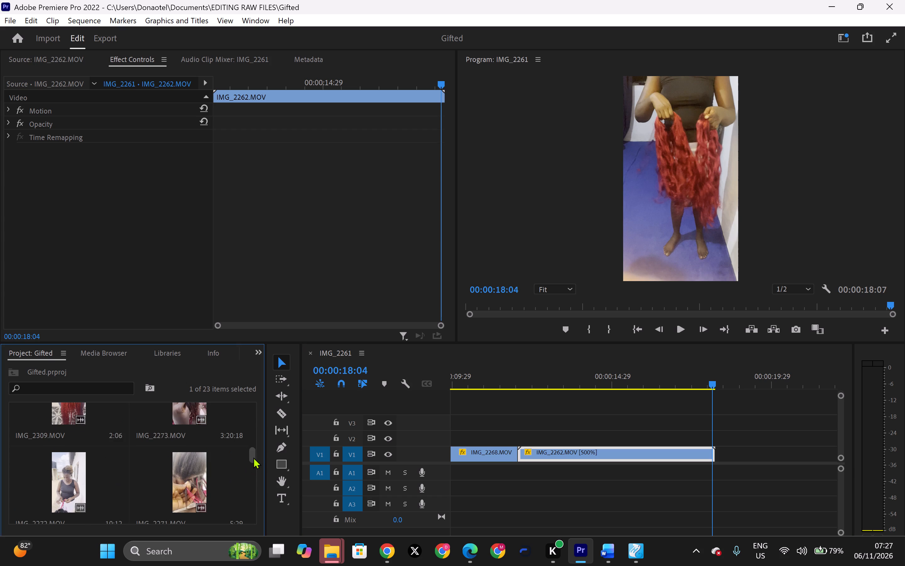
left_click_drag(253, 457, 257, 476)
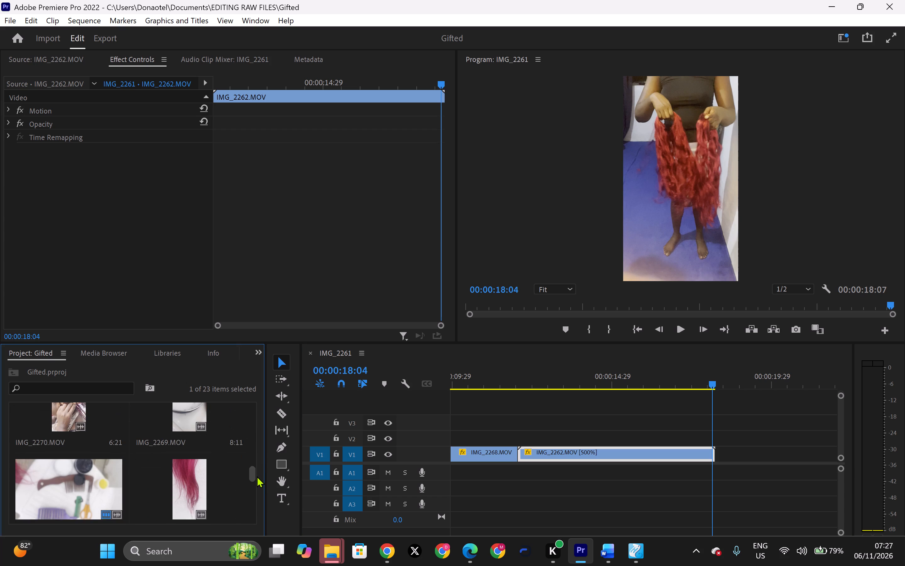
left_click_drag(257, 476, 257, 472)
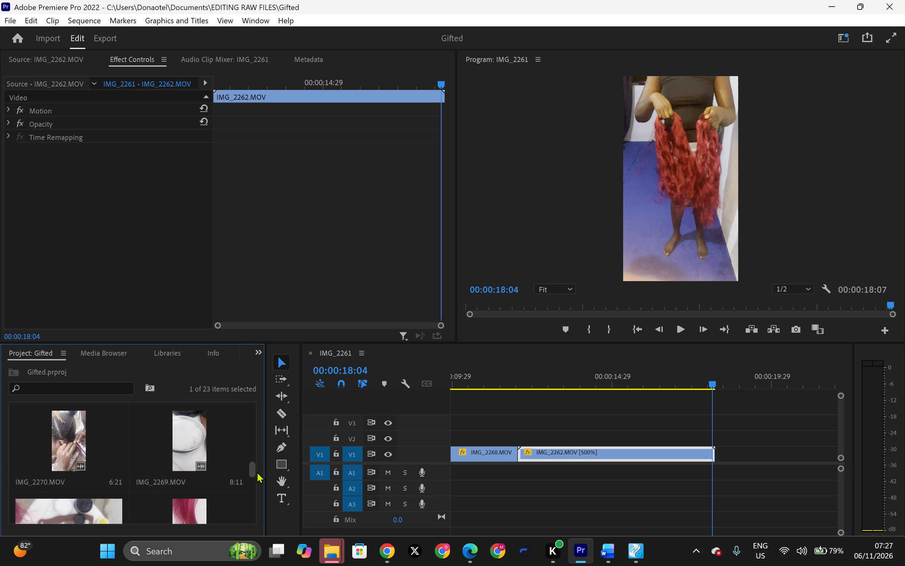
left_click_drag(257, 472, 252, 498)
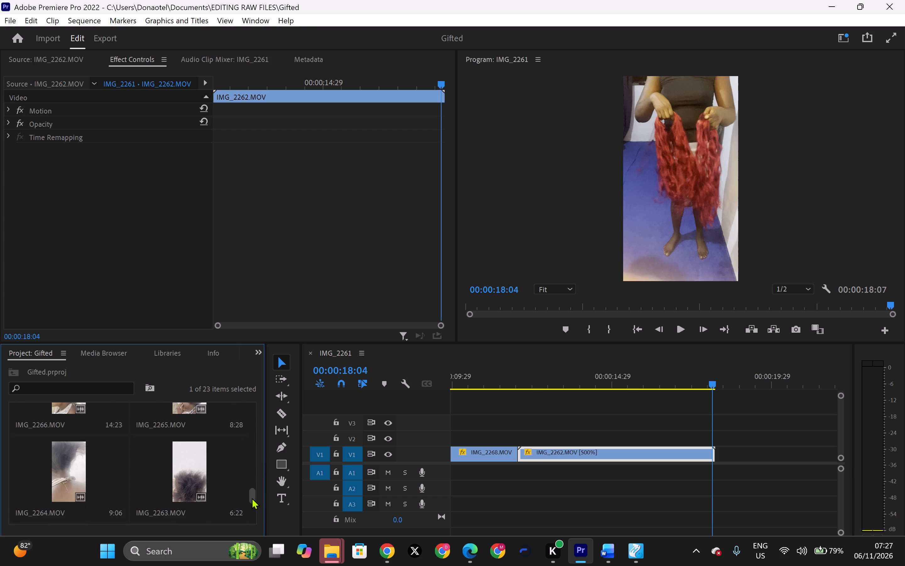
left_click_drag(252, 498, 252, 504)
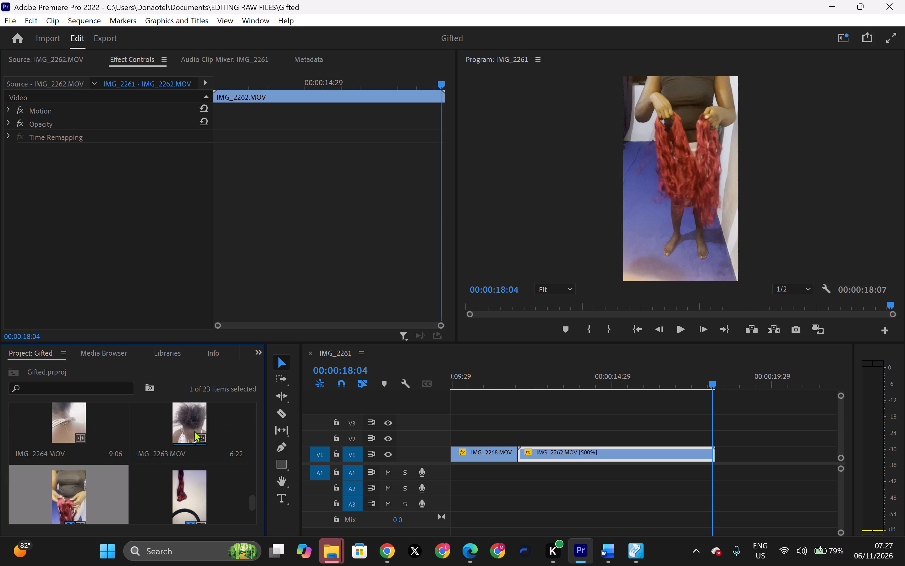
double_click(194, 430)
left_click_drag(289, 309, 0, 321)
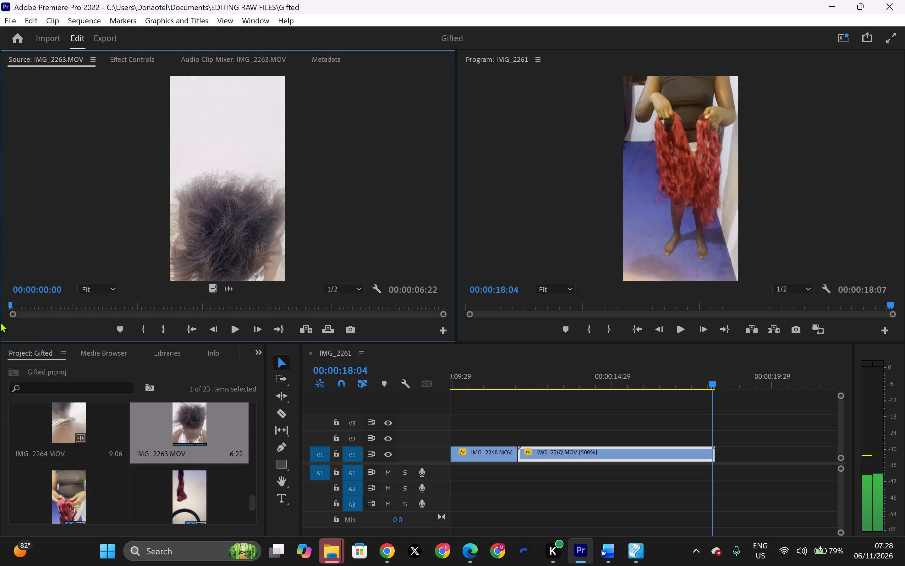
key("space")
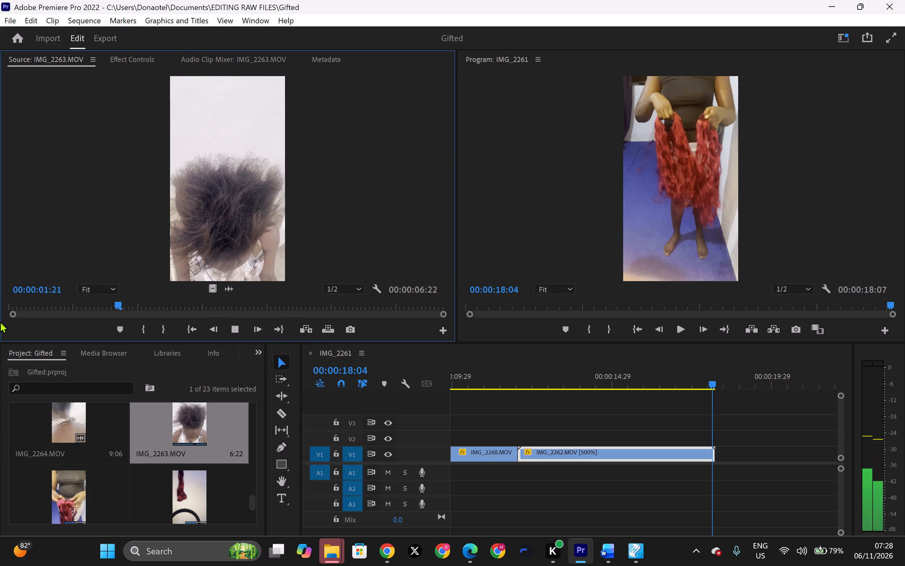
key("space")
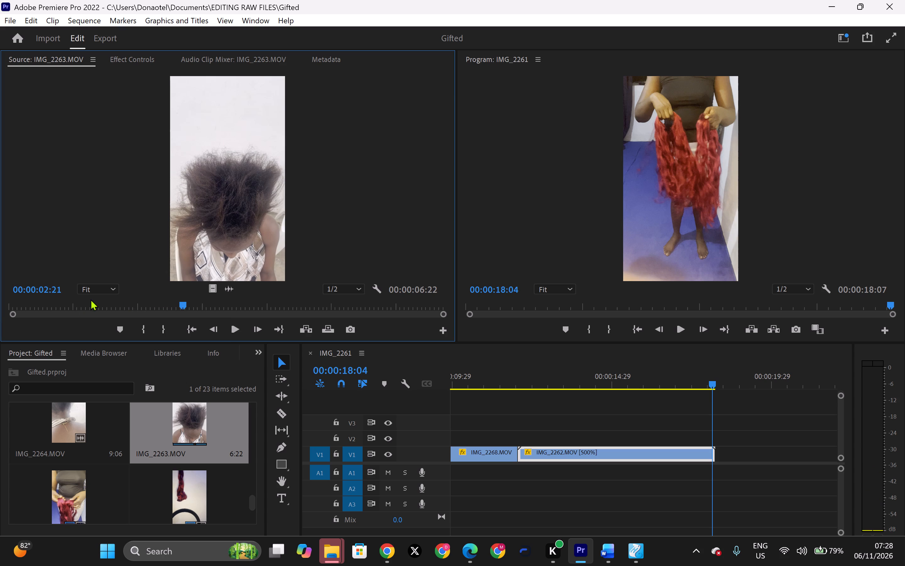
key("space")
key("space")
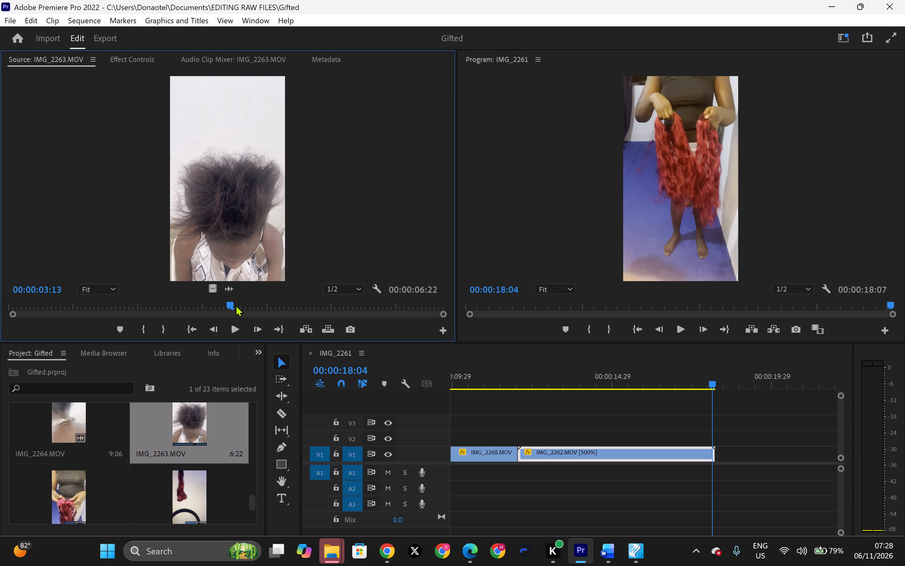
left_click_drag(226, 308, 81, 350)
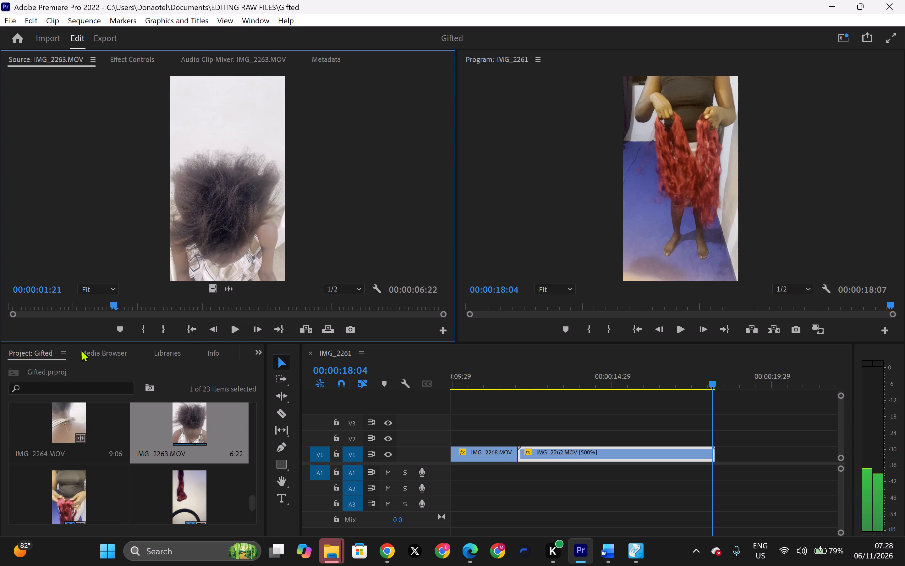
left_click_drag(81, 350, 0, 357)
key("space")
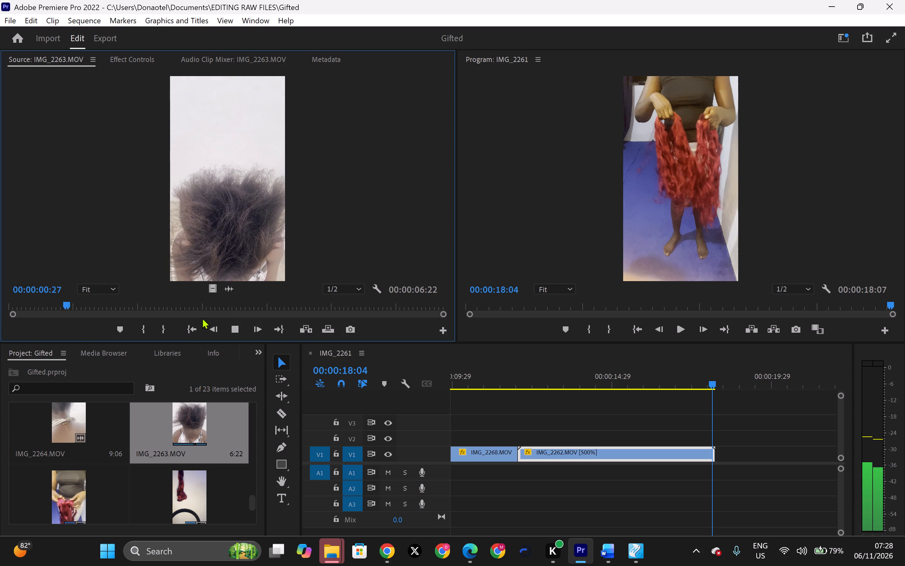
key("space")
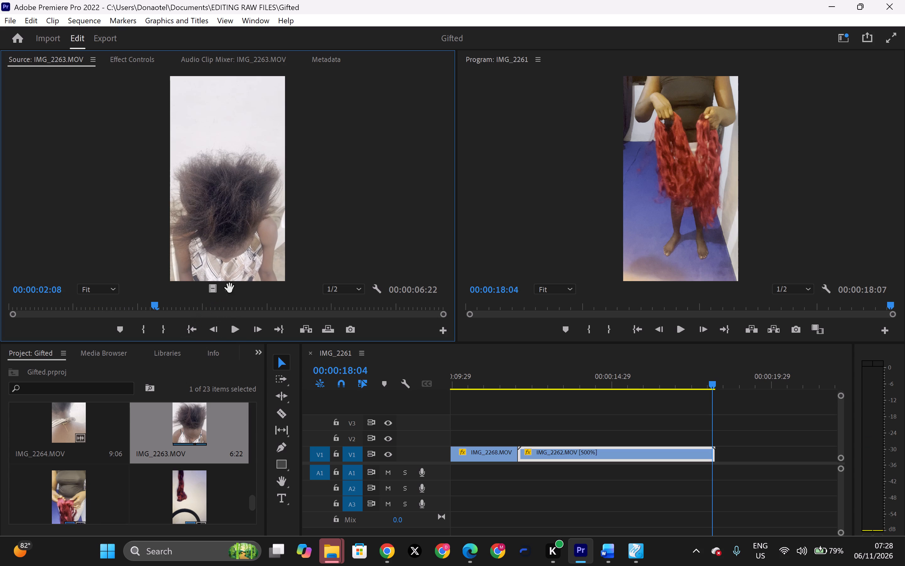
left_click(157, 332)
Check the marked range of IMG_2263 and place its video only on V1 directly after IMG_2262.
key("space")
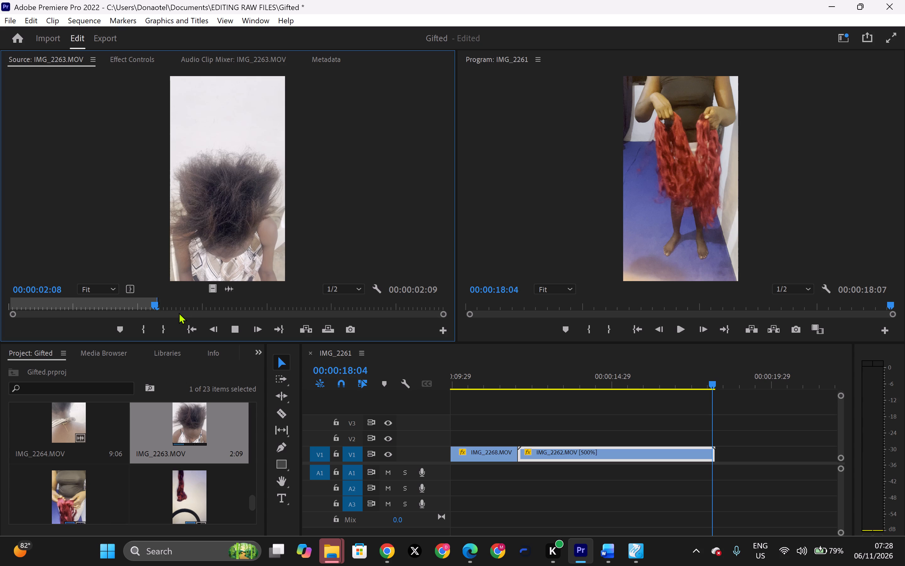
key("space")
left_click_drag(206, 309, 0, 314)
key("space")
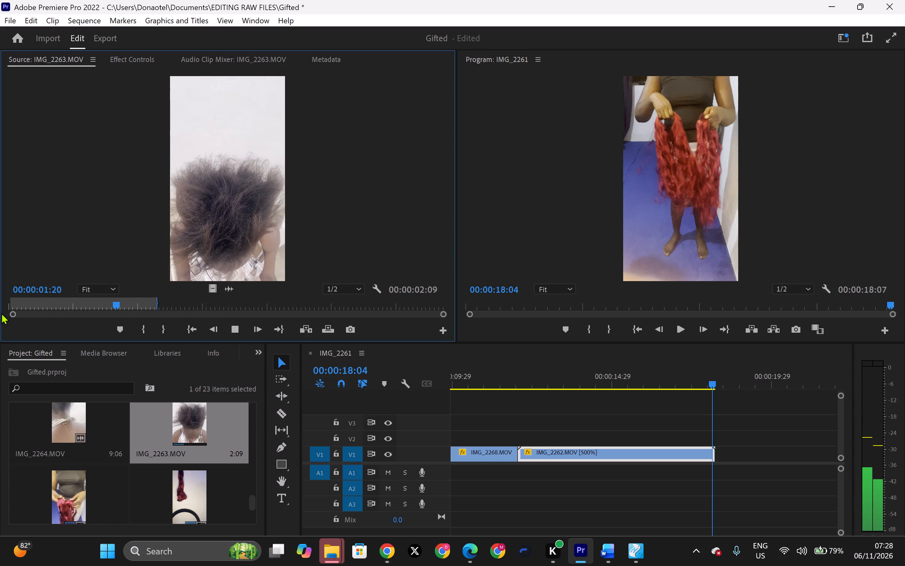
key("space")
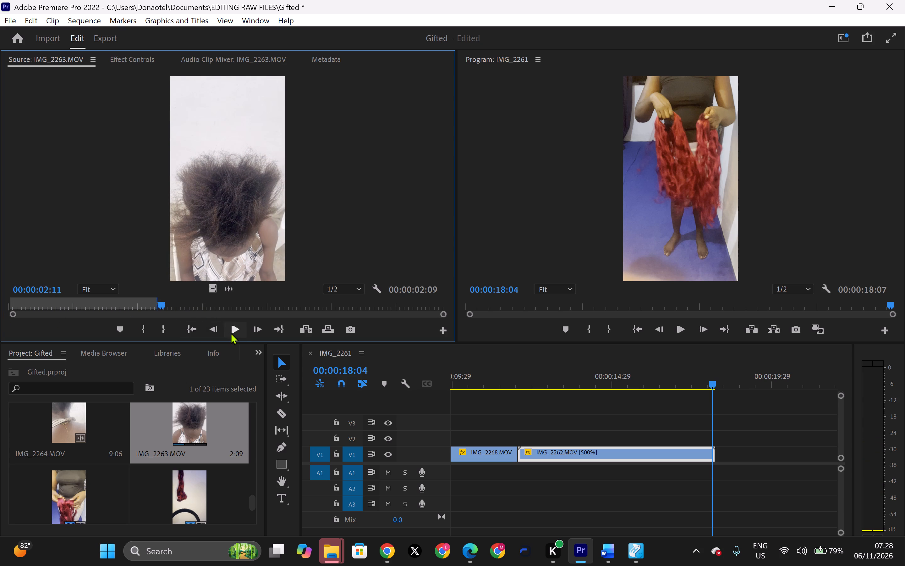
left_click_drag(215, 296, 505, 424)
left_click_drag(505, 424, 727, 462)
left_click_drag(215, 293, 235, 312)
left_click_drag(235, 312, 714, 446)
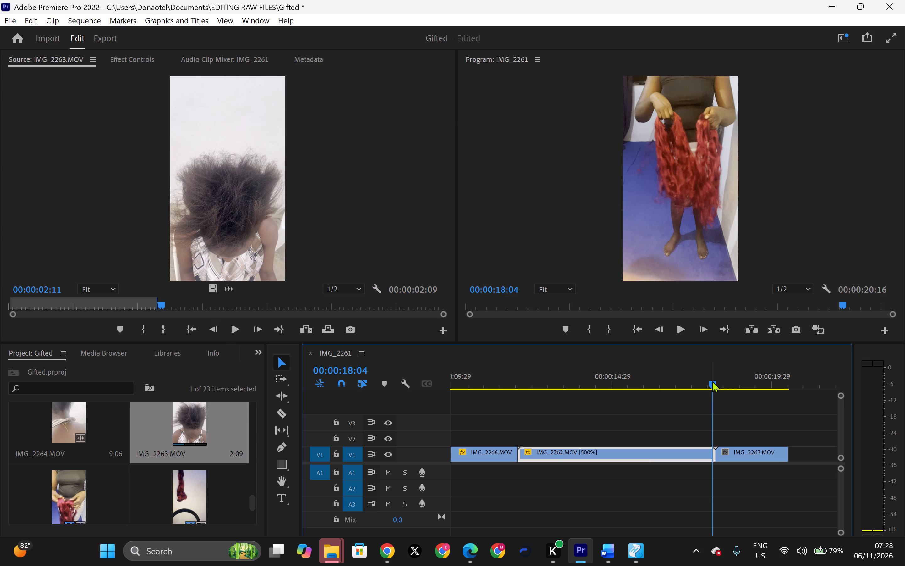
Play the sequence from the end of IMG_2268 to review IMG_2262 and the added IMG_2263 clip.
left_click_drag(712, 381, 483, 375)
key("space")
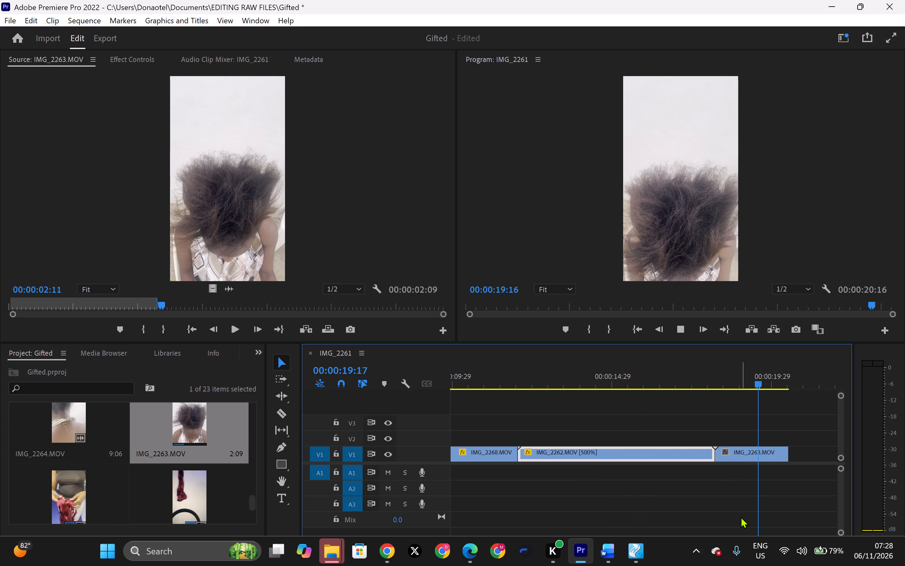
key("space")
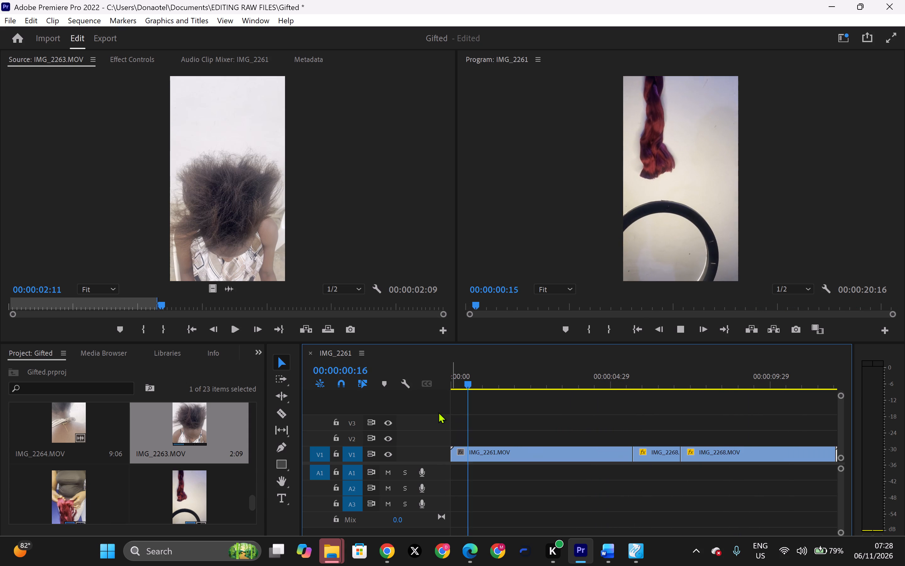
key("space")
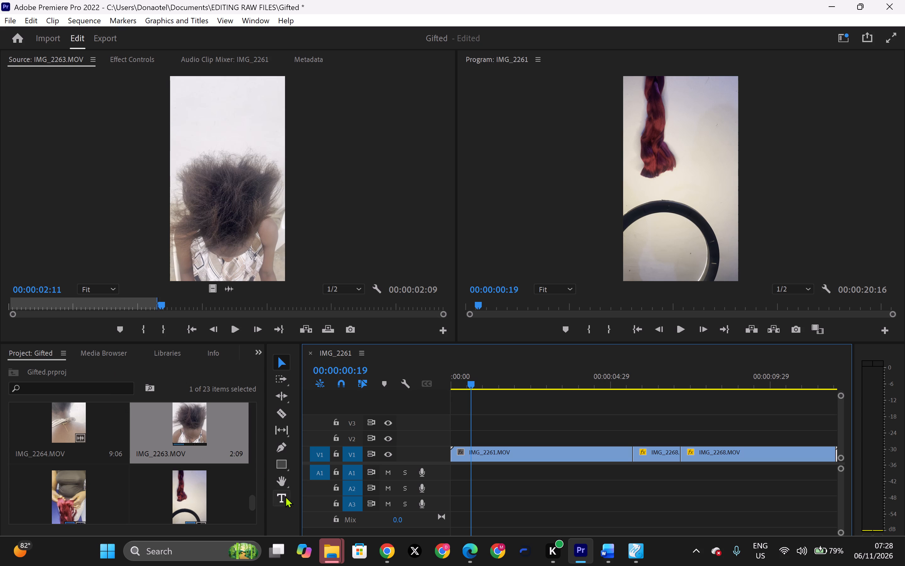
Open IMG_2264 from the project bin as the source clip, preview it, and mark its Out point at 00:00:04:24.
left_click_drag(254, 502, 240, 482)
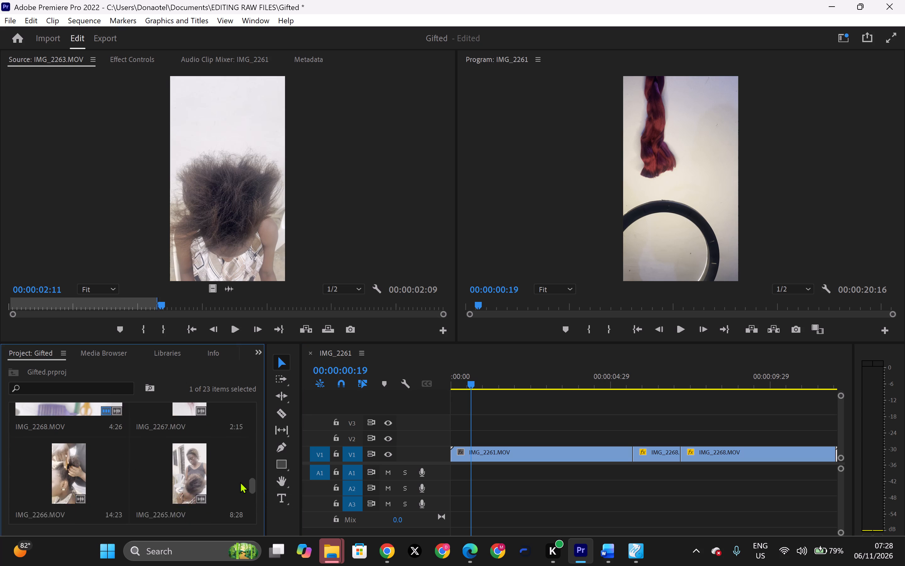
left_click_drag(240, 482, 238, 493)
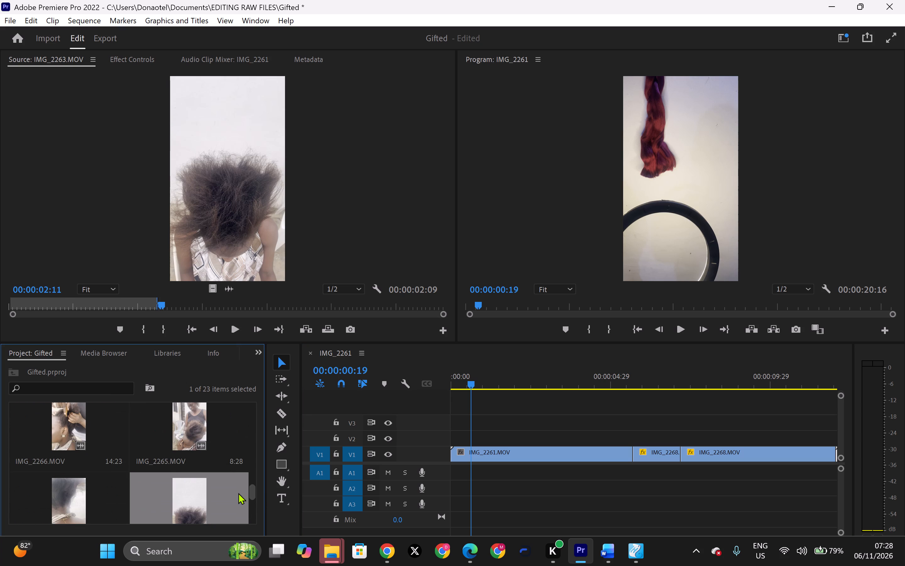
left_click_drag(238, 493, 238, 497)
double_click(54, 452)
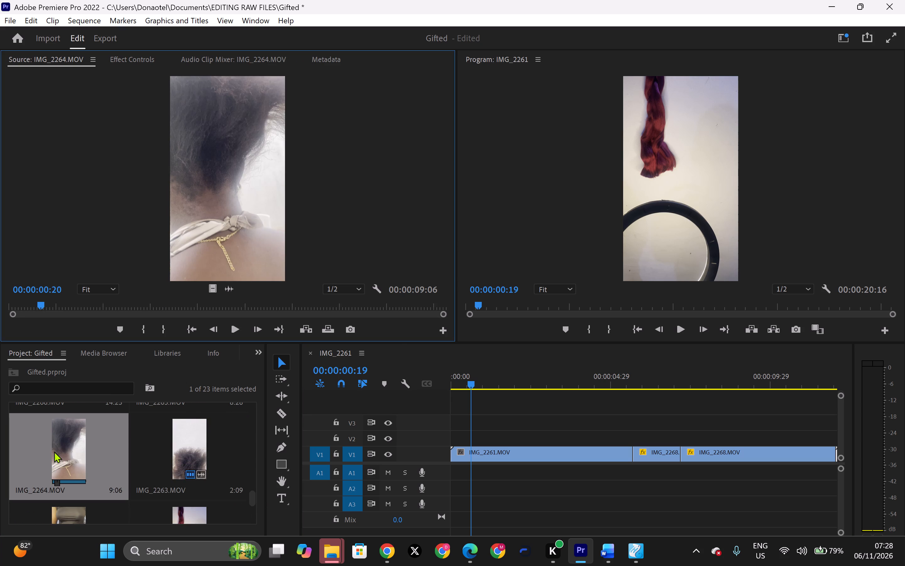
left_click(233, 330)
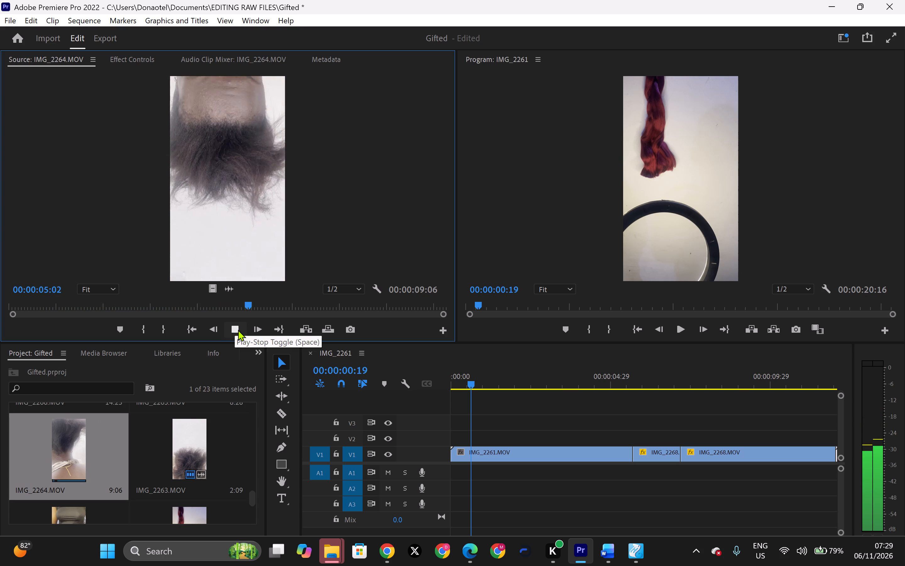
key("space")
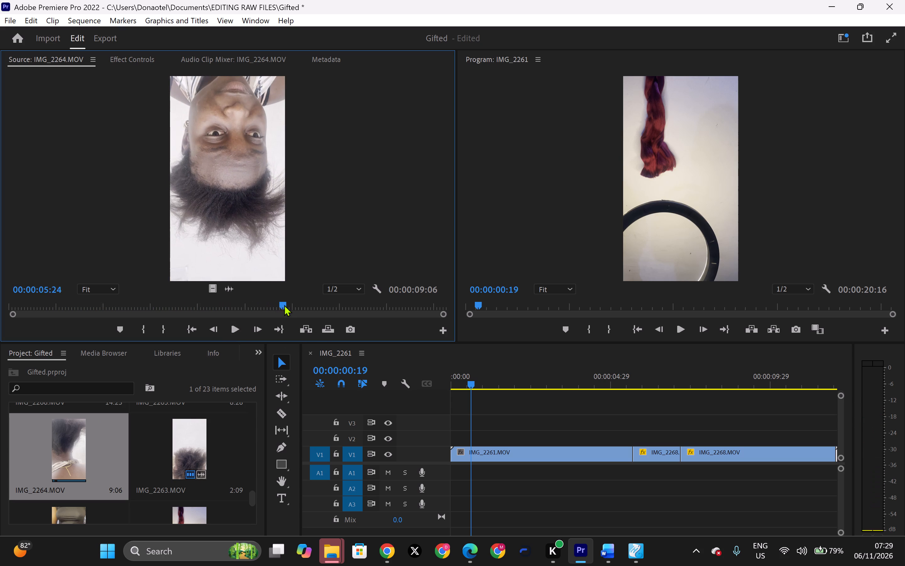
left_click_drag(286, 307, 219, 308)
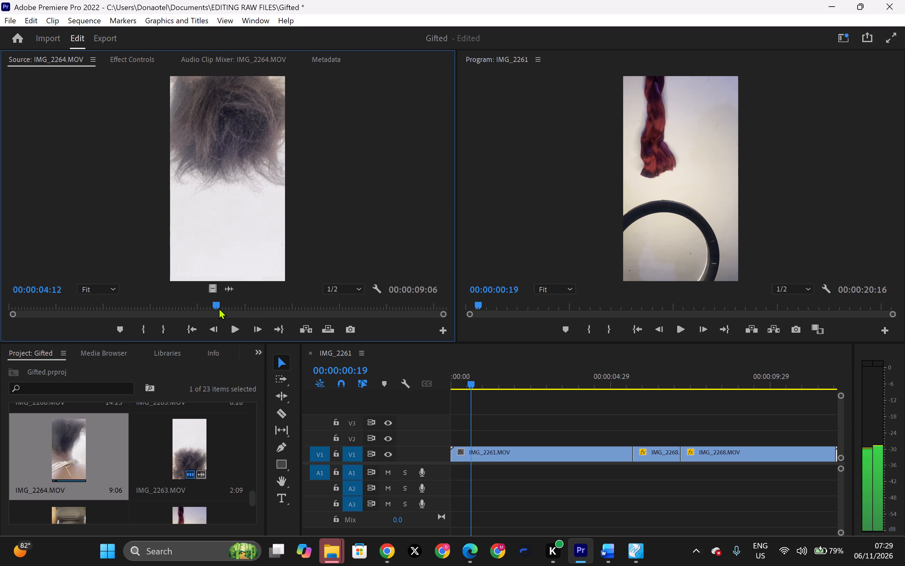
left_click_drag(219, 308, 238, 311)
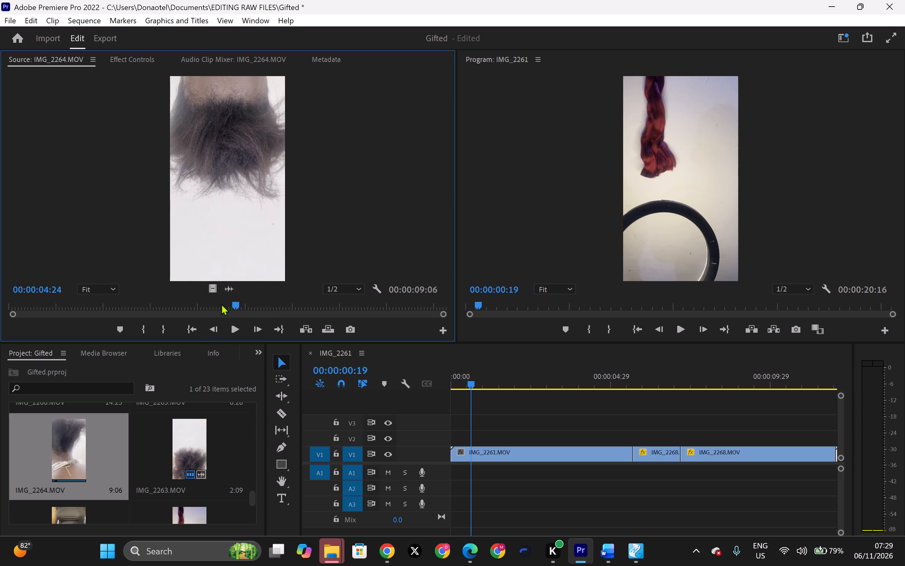
left_click(161, 332)
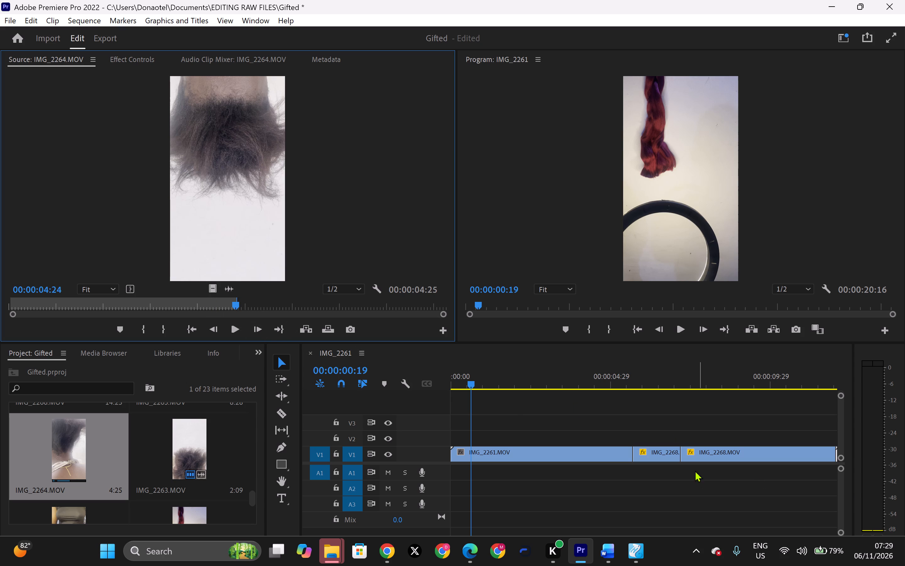
Place the marked IMG_2264 range as video only on V1 directly after IMG_2263, and save the project.
scroll(571, 513, "down", 9)
scroll(592, 517, "up", 1)
scroll(592, 517, "down", 2)
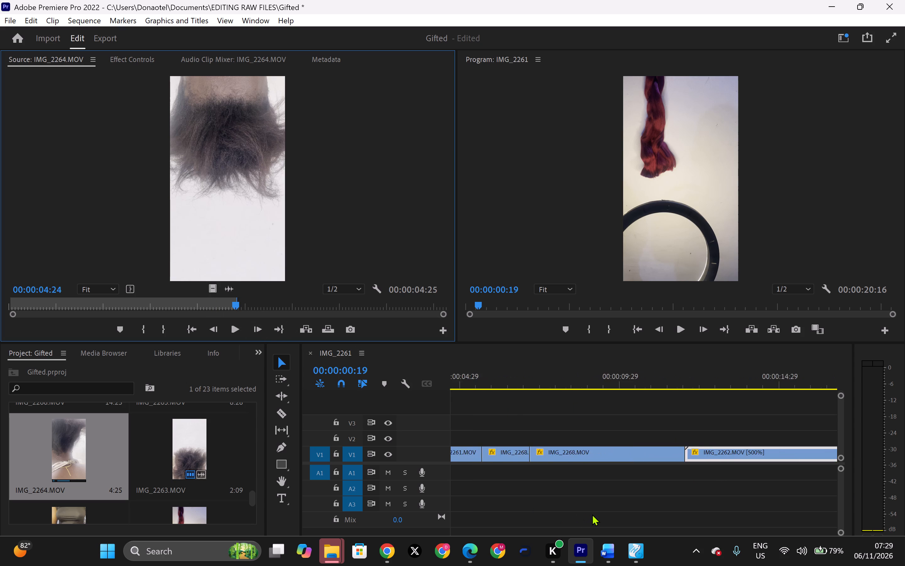
scroll(592, 514, "up", 1)
scroll(592, 514, "down", 9)
scroll(592, 514, "up", 2)
scroll(592, 512, "down", 11)
left_click(618, 446)
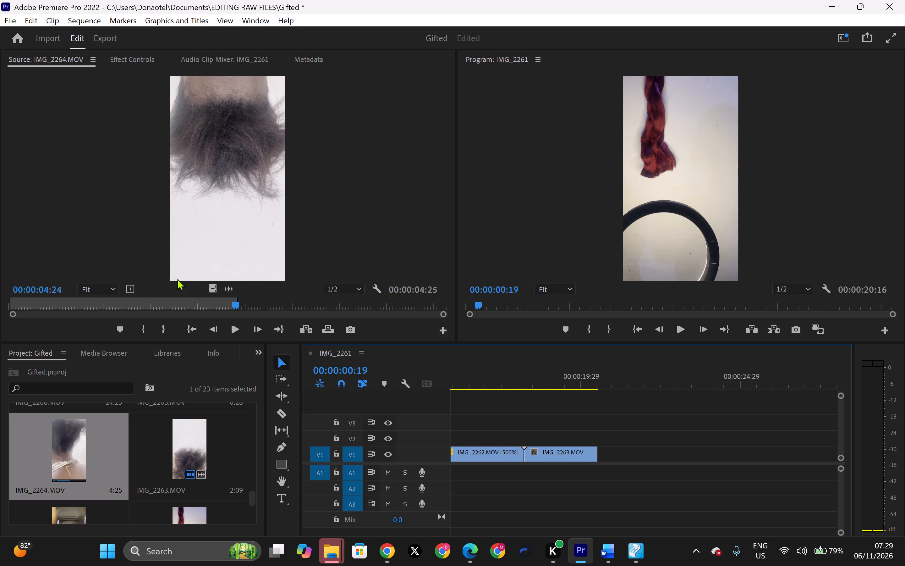
left_click_drag(212, 290, 615, 420)
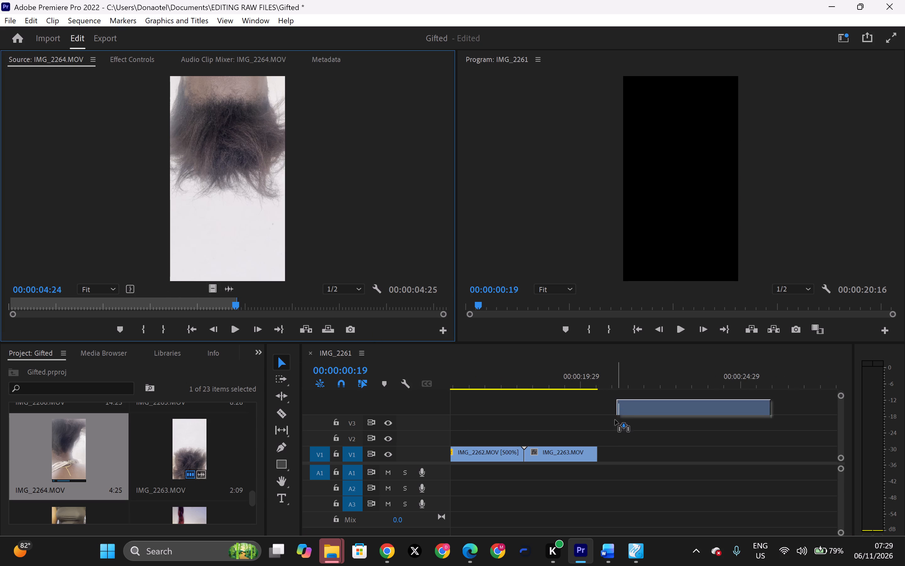
left_click_drag(615, 420, 604, 454)
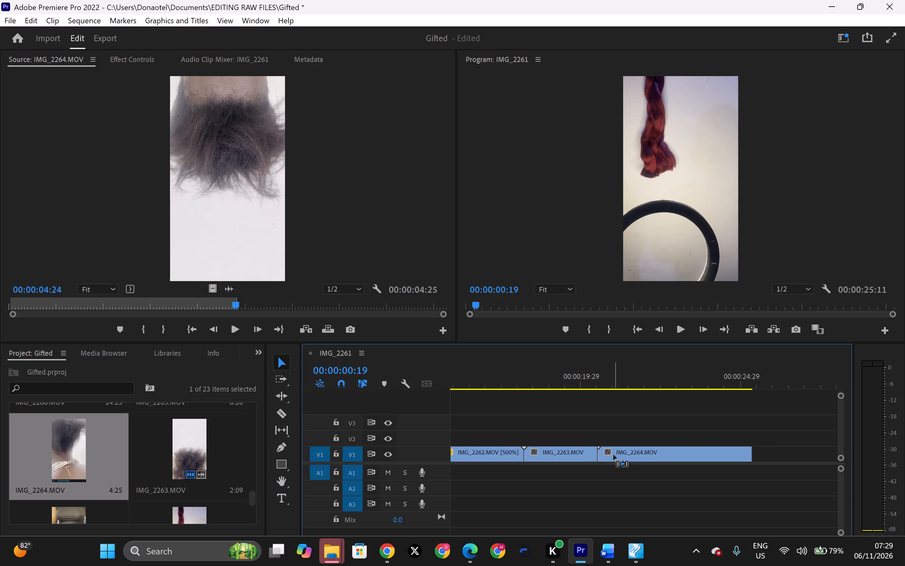
key("ctrl+s")
Play and scrub through the sequence to review the transition from IMG_2263 to the added IMG_2264.
left_click_drag(614, 351, 583, 371)
left_click_drag(575, 368, 558, 381)
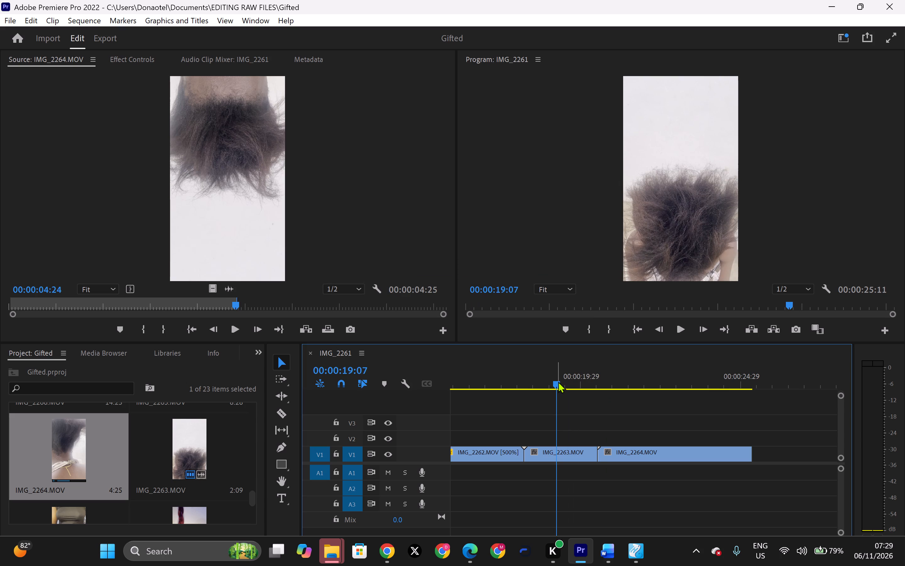
key("space")
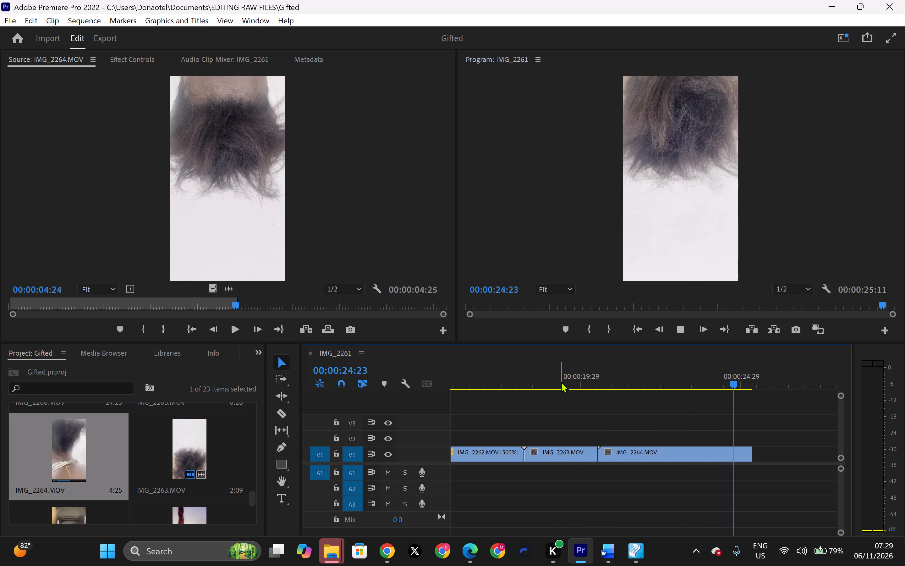
key("space")
key("space")
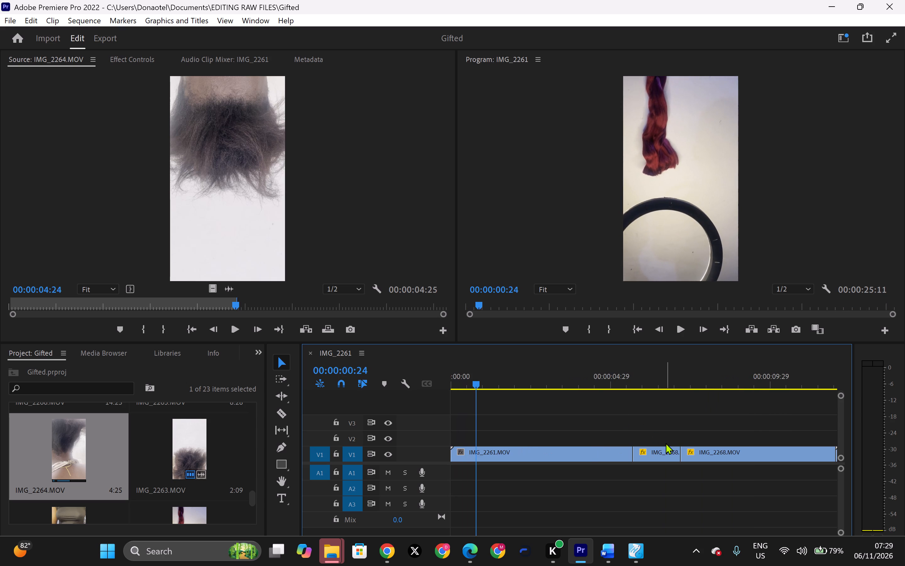
left_click_drag(677, 378, 838, 419)
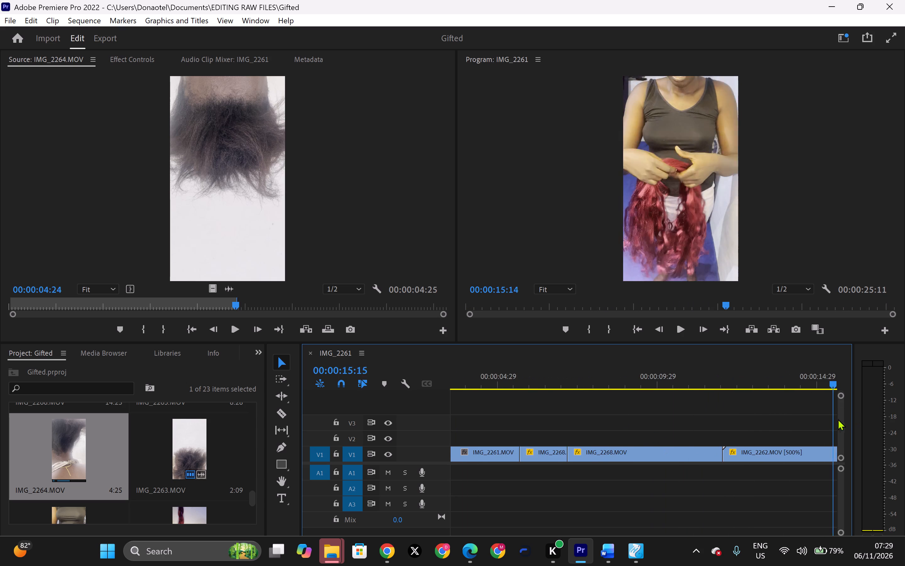
left_click_drag(838, 419, 904, 429)
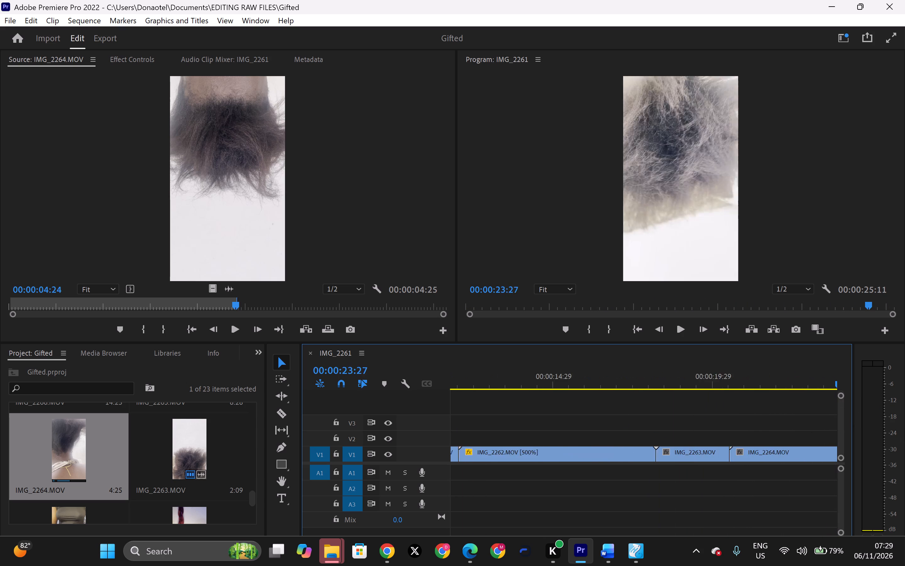
left_click_drag(904, 429, 902, 430)
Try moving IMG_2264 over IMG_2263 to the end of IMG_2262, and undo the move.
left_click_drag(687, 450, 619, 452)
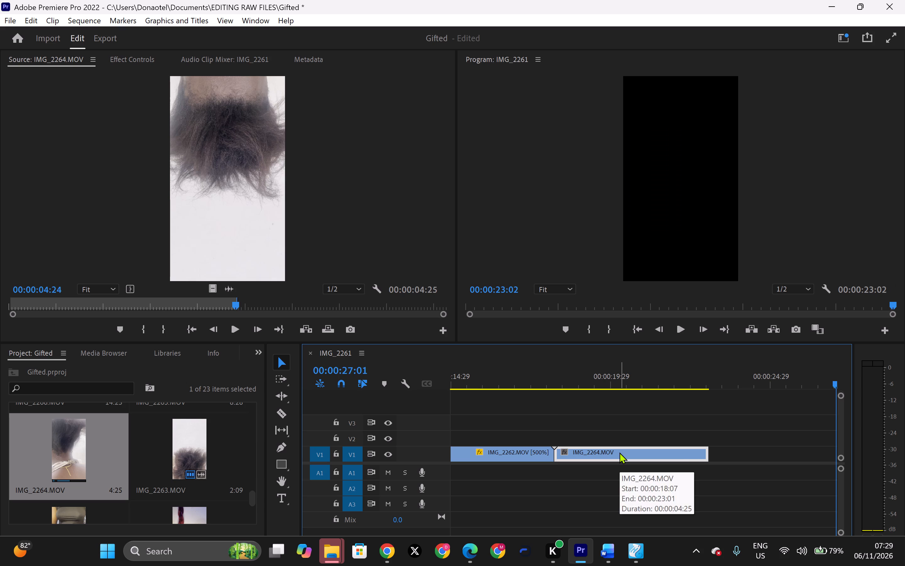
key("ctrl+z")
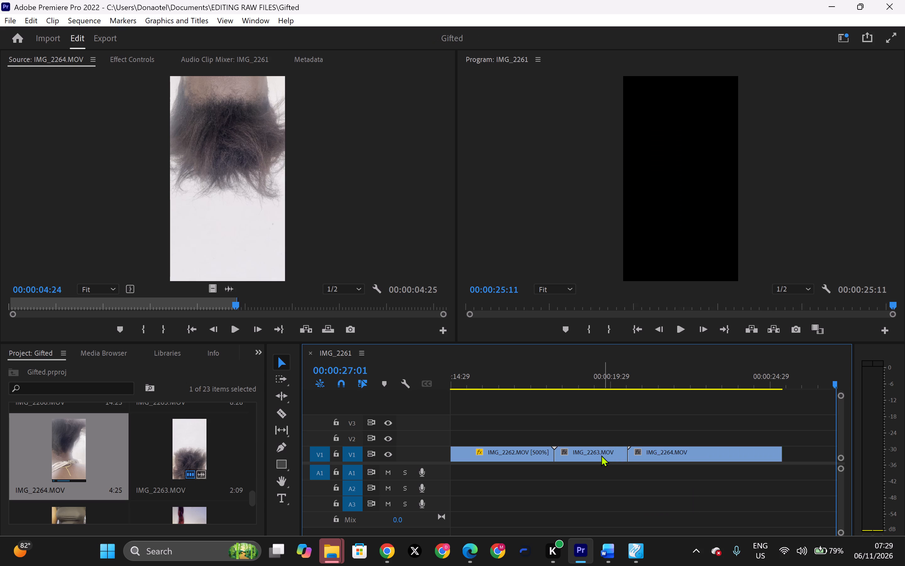
Swap IMG_2263 and IMG_2264 on V1 by parking IMG_2263 on V3, so IMG_2264 directly follows IMG_2262 and IMG_2263 comes last.
left_click_drag(600, 455, 612, 505)
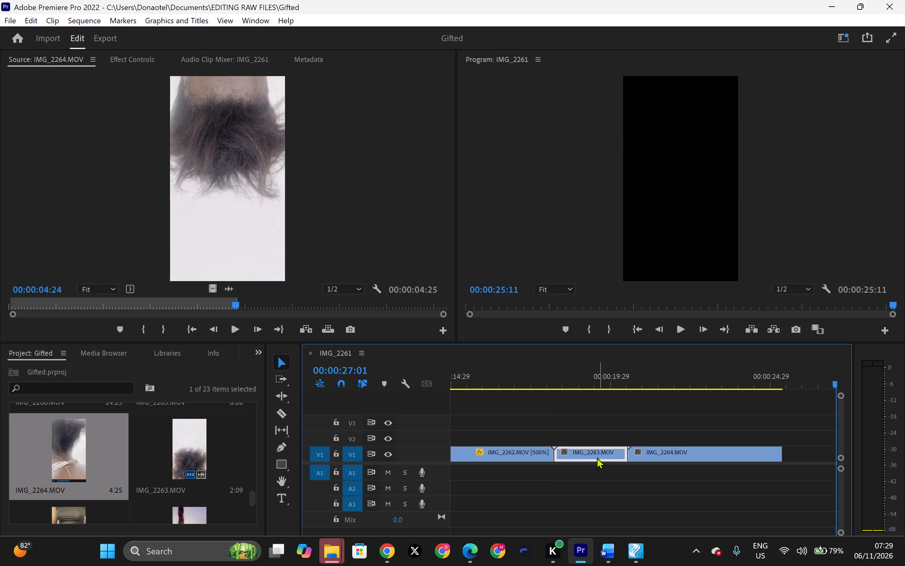
left_click_drag(595, 454, 596, 423)
left_click_drag(681, 455, 610, 447)
left_click_drag(599, 418, 611, 423)
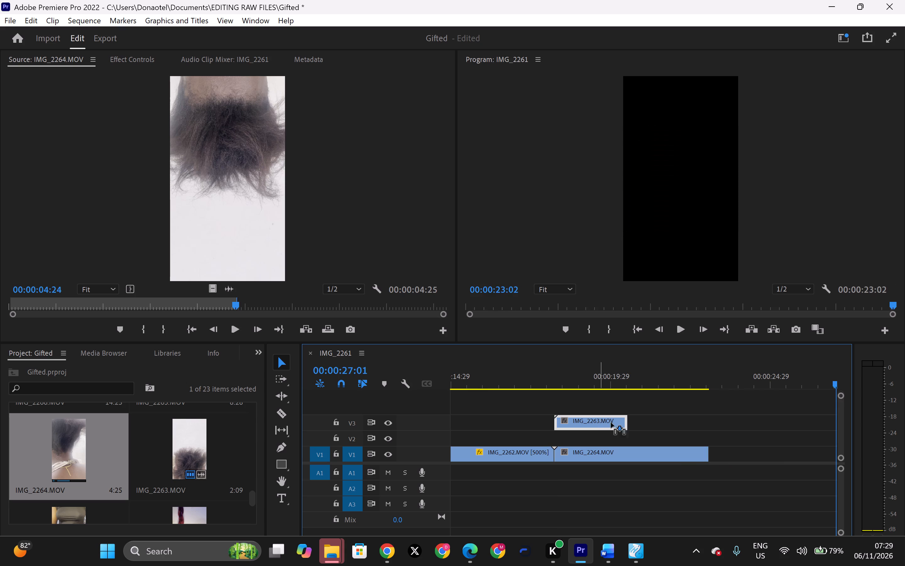
left_click_drag(611, 423, 755, 459)
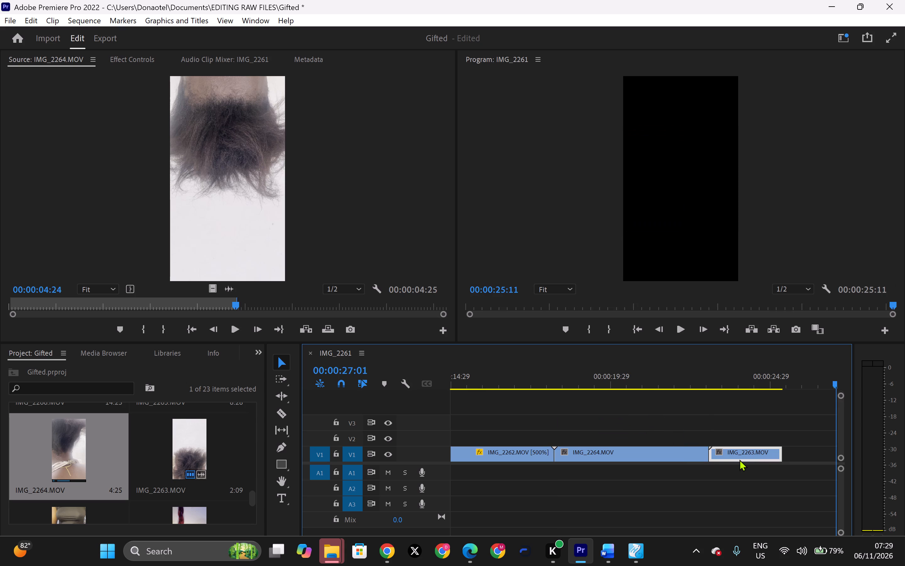
Play the sequence from 00:00:17:09 to its end to review the new order of IMG_2264 and IMG_2263.
left_click_drag(576, 373, 526, 383)
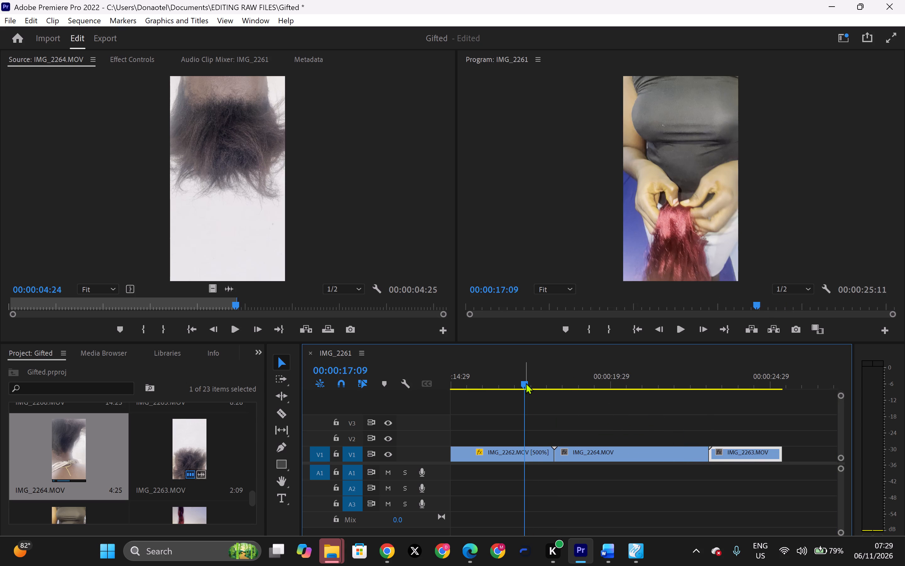
key("space")
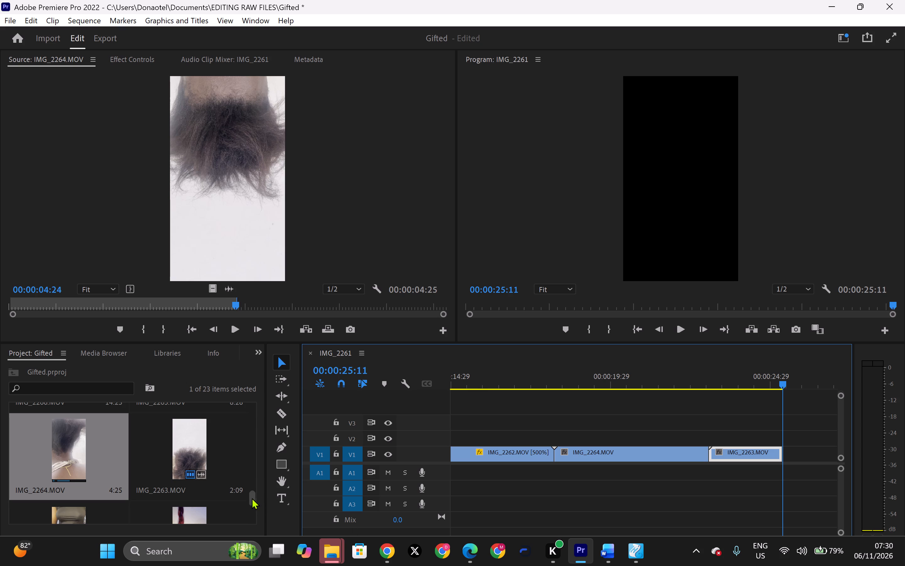
Open IMG_2265 from the project bin as the source clip, and play and scrub through it to examine its footage.
left_click_drag(250, 499, 245, 488)
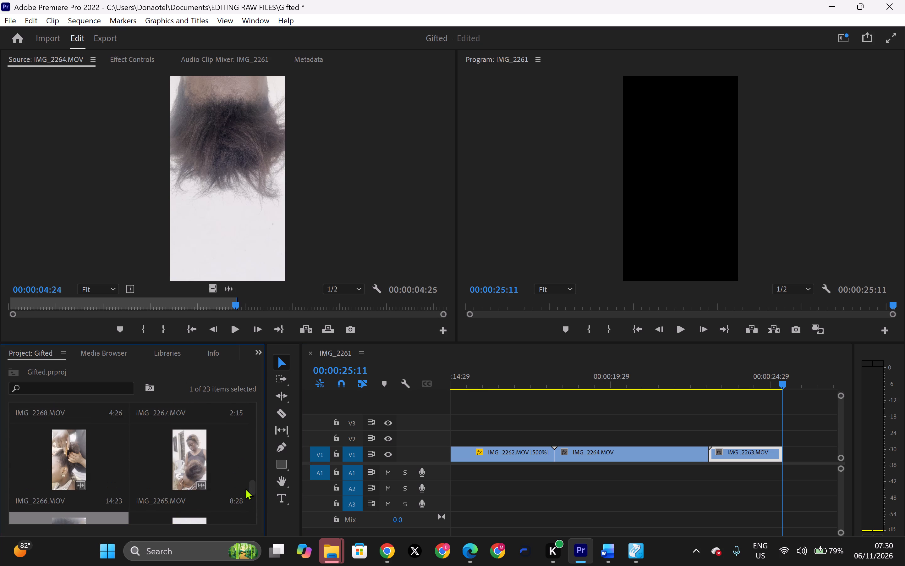
double_click(185, 464)
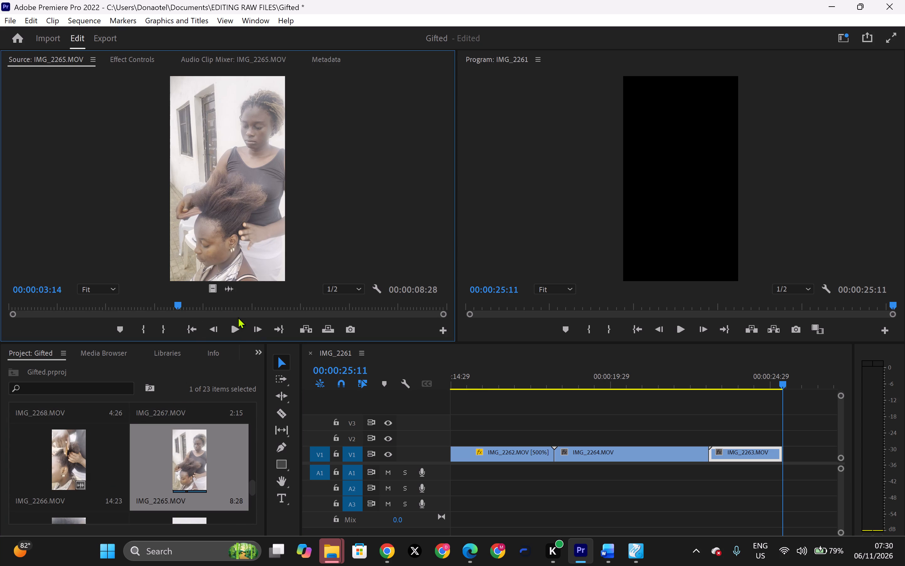
left_click(241, 330)
left_click_drag(211, 308, 129, 321)
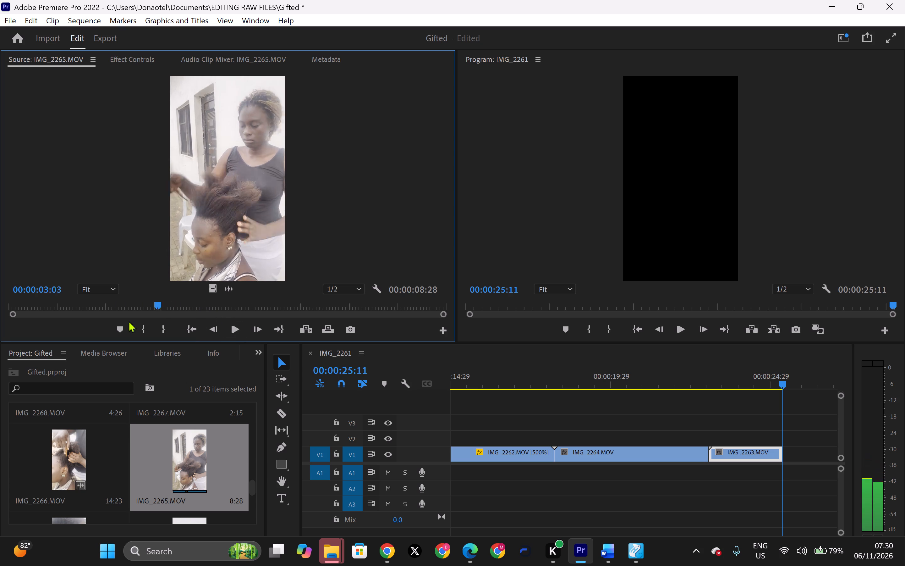
left_click_drag(129, 321, 0, 332)
key("space")
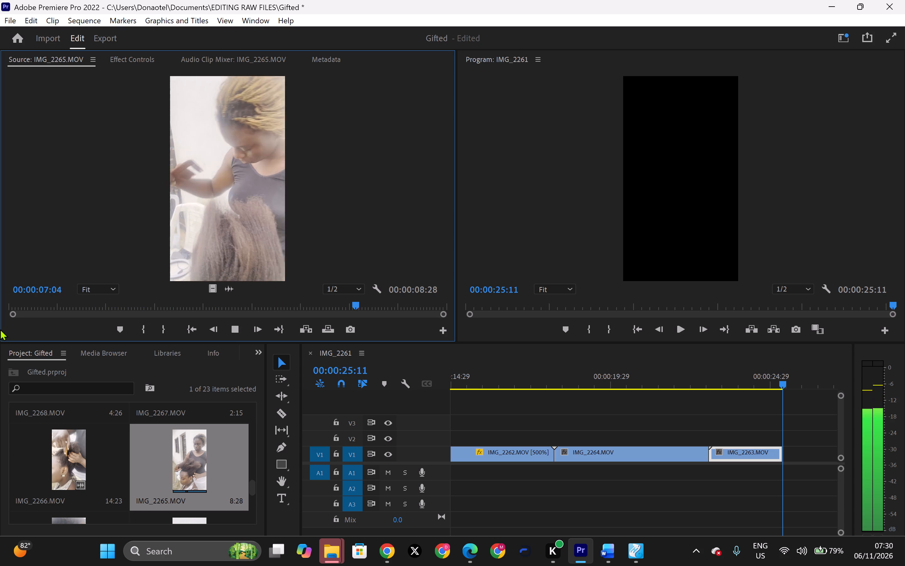
left_click(194, 314)
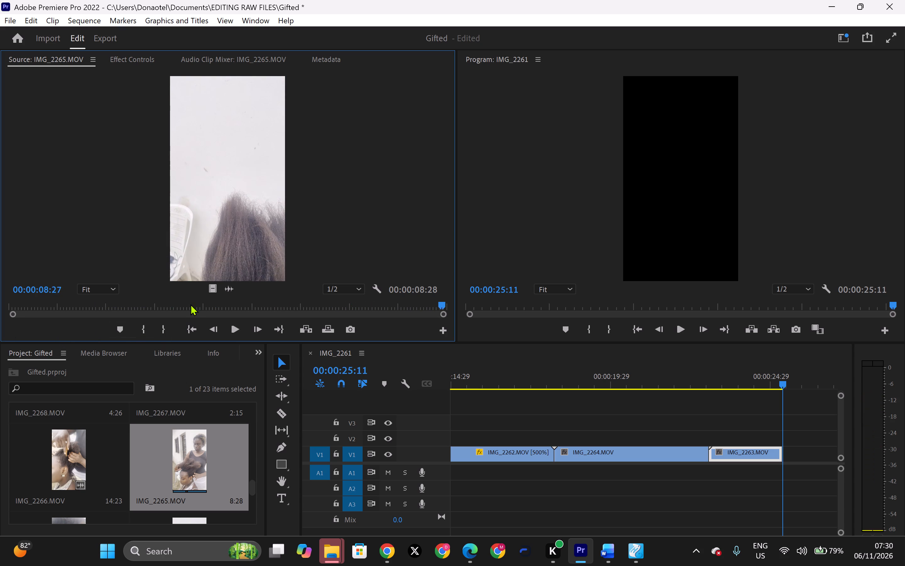
left_click(190, 304)
key("space")
key("space")
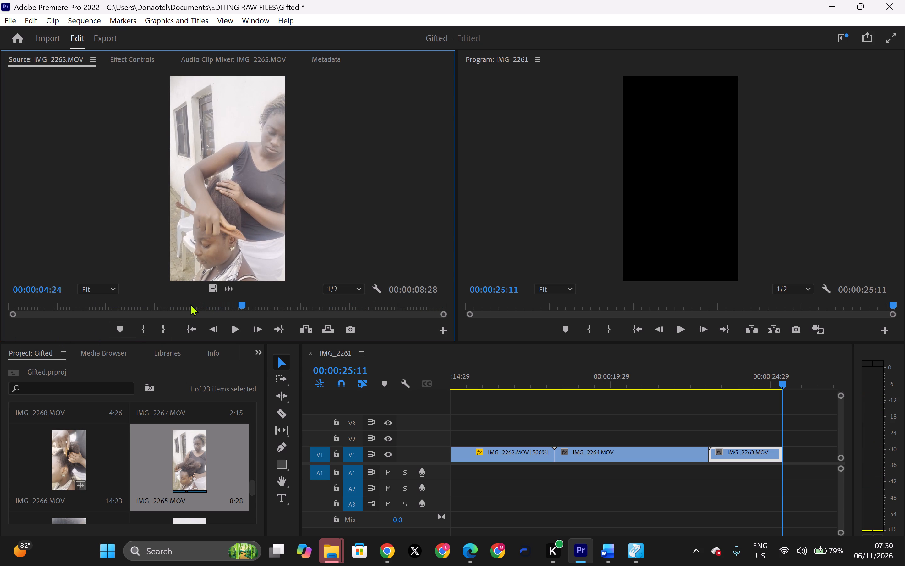
key("space")
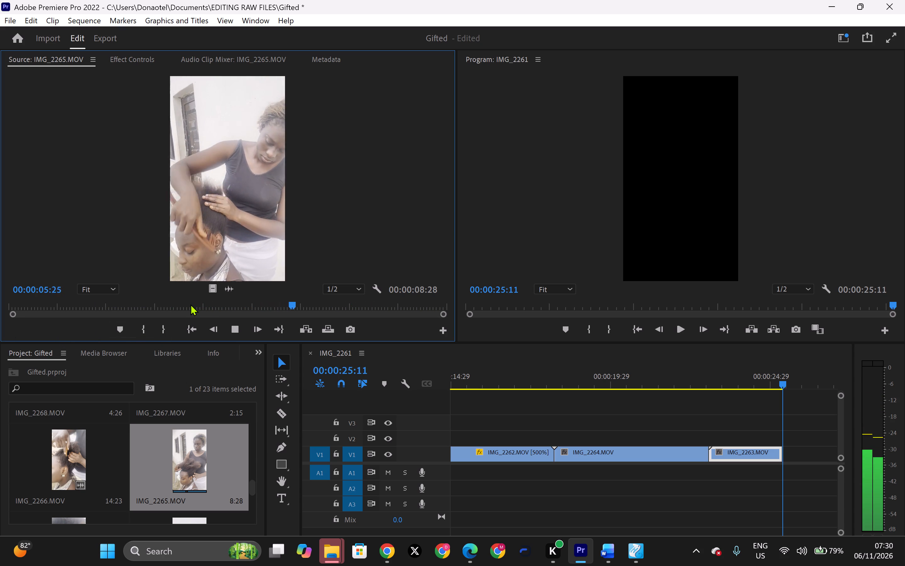
key("space")
left_click_drag(200, 306, 186, 312)
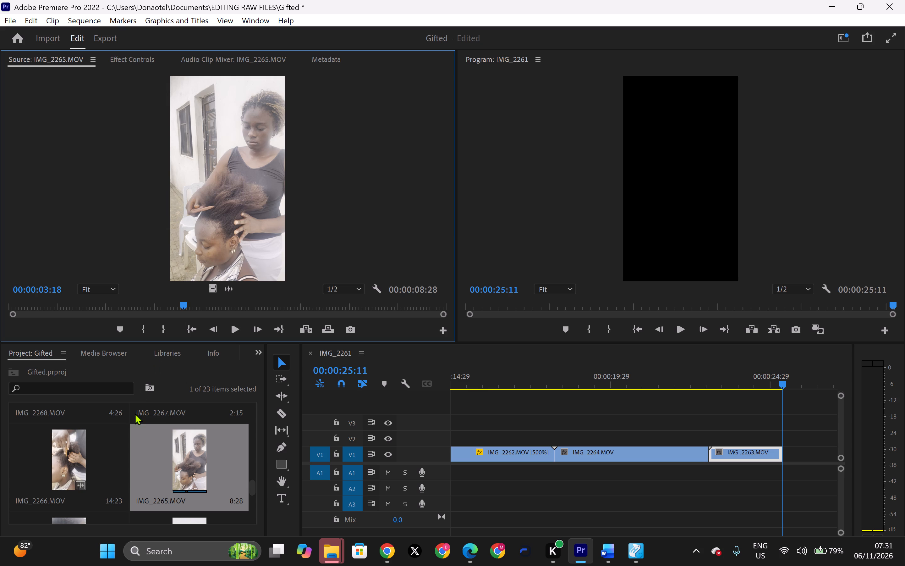
Play the source clip IMG_2265 from its start and add its video only to V1 directly after IMG_2263.
double_click(82, 461)
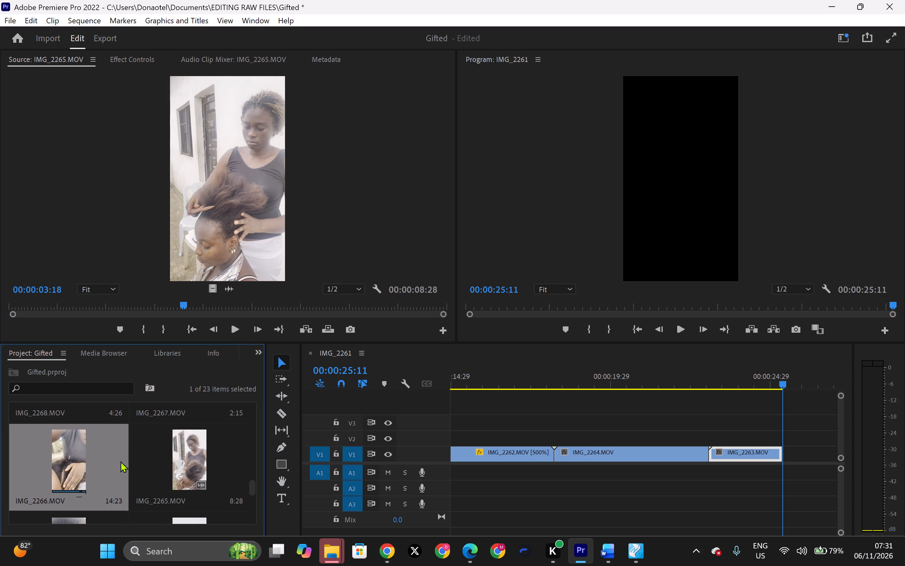
left_click(234, 330)
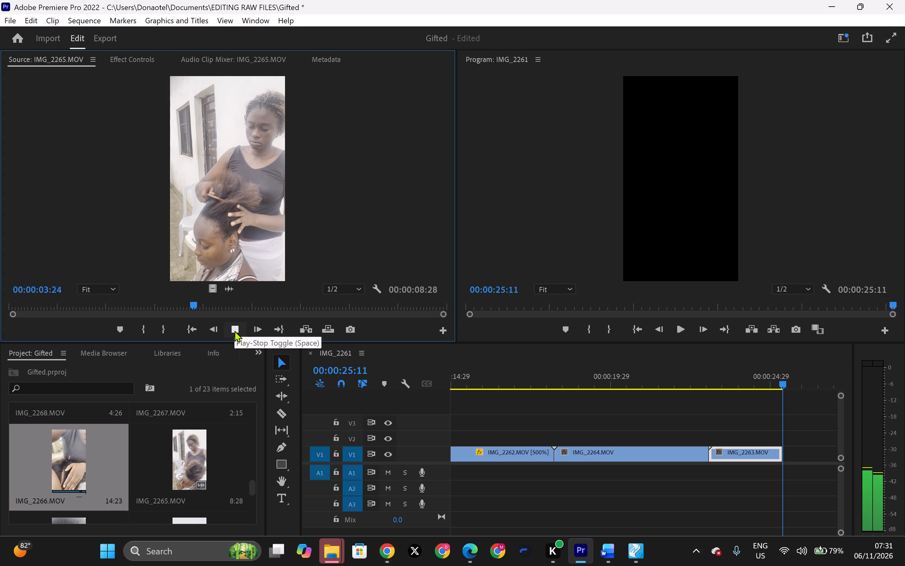
left_click(212, 291)
left_click_drag(197, 307, 0, 292)
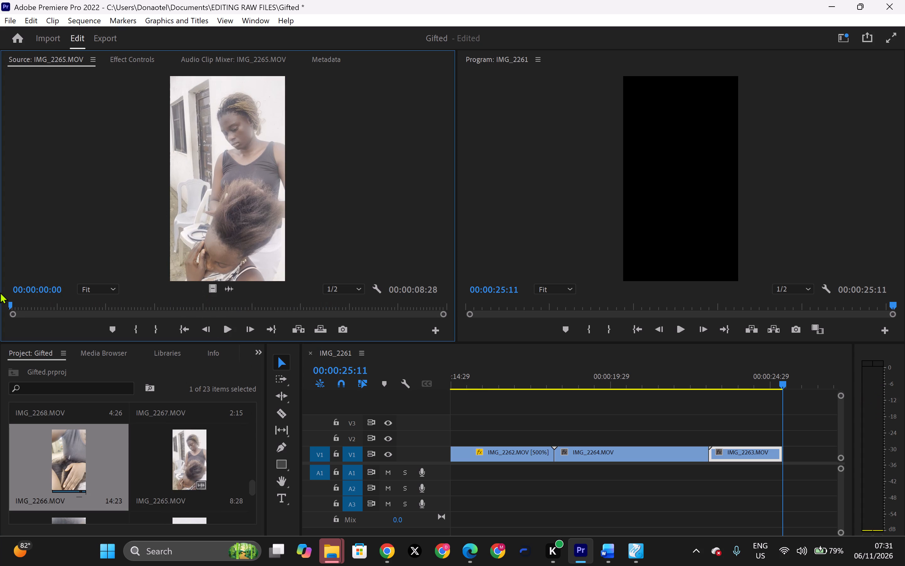
key("space")
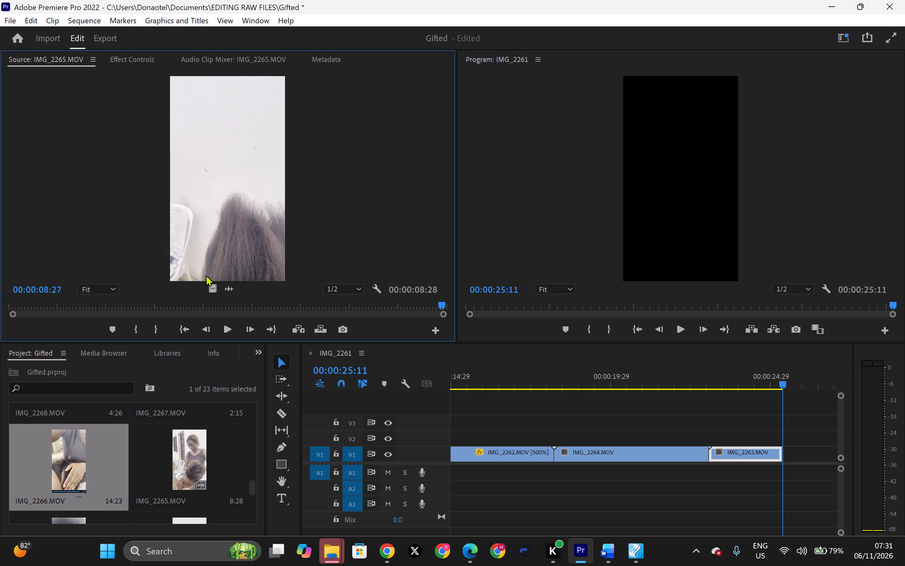
left_click_drag(216, 293, 810, 472)
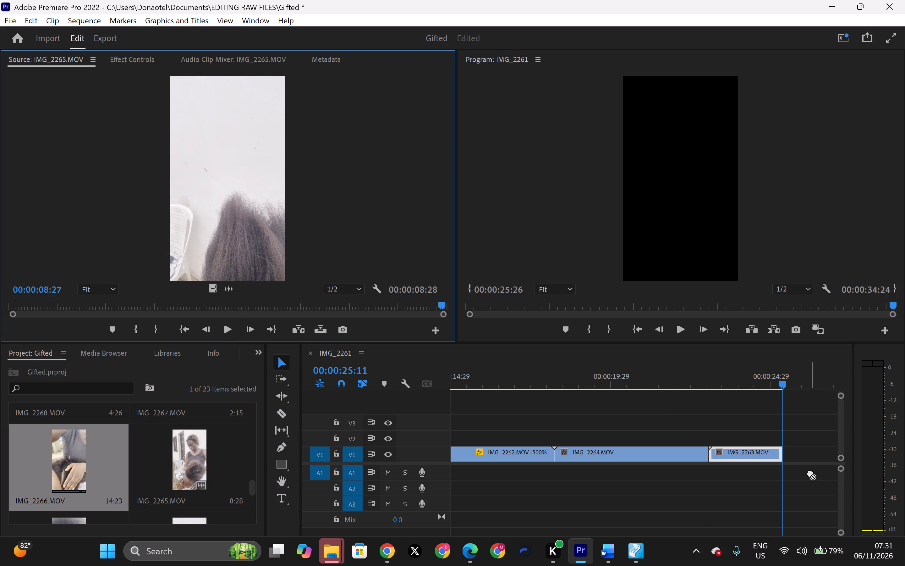
left_click_drag(810, 472, 782, 455)
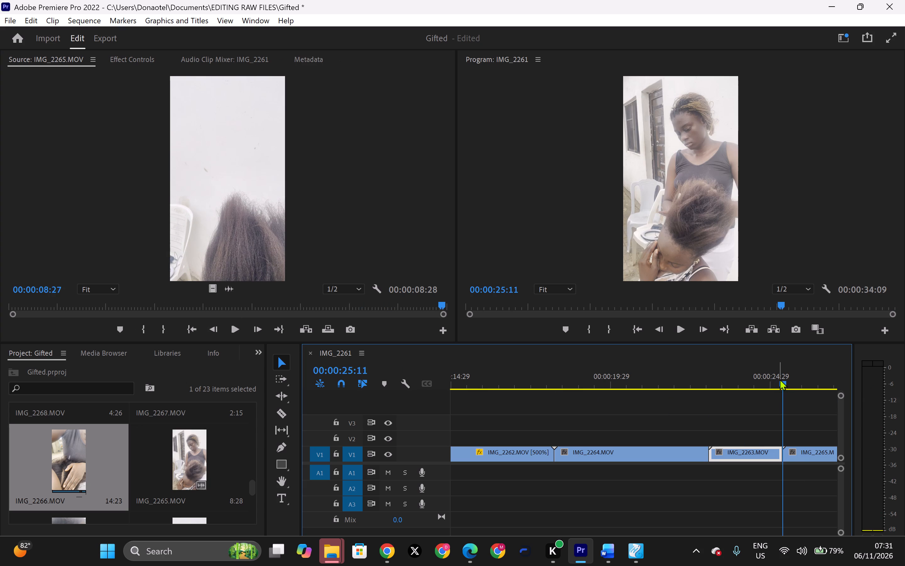
Play the sequence into the added IMG_2265 clip, and set that clip's speed to 500% on V1.
left_click_drag(780, 382, 631, 404)
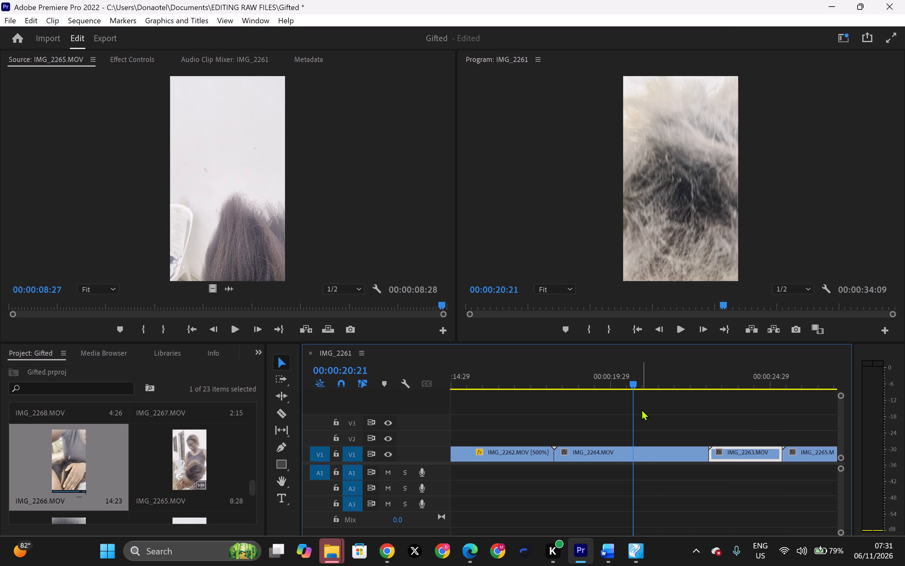
key("space")
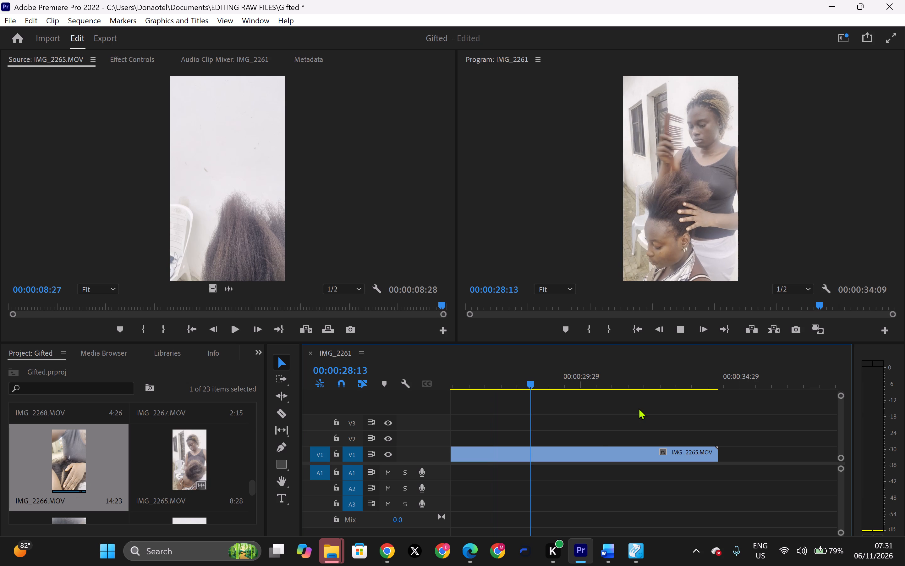
left_click(595, 447)
key("space")
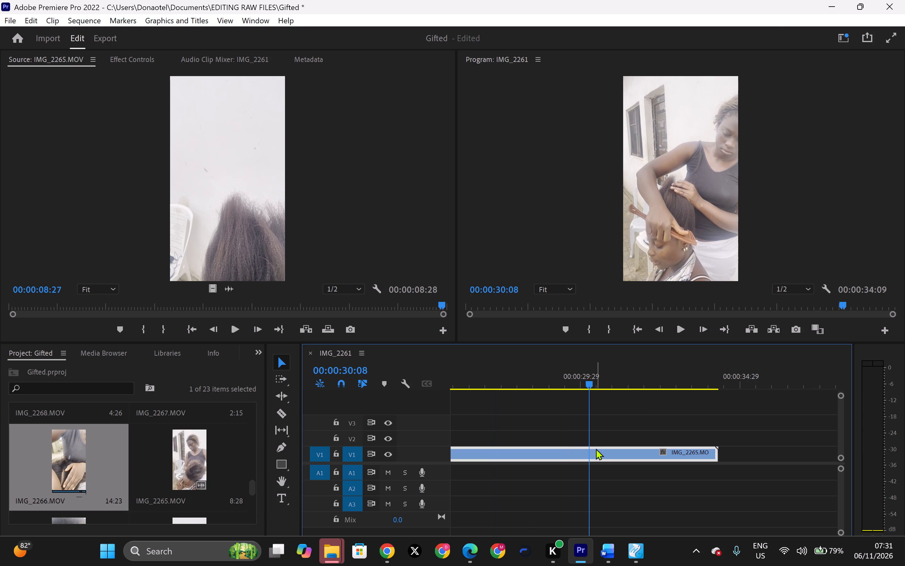
right_click(598, 458)
left_click(668, 385)
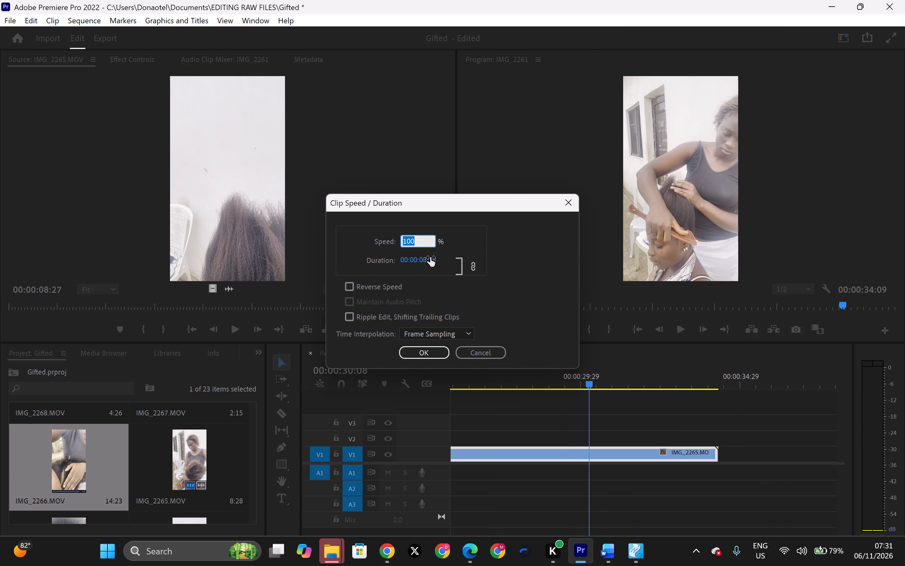
key("3")
key("BackSpace")
type("500")
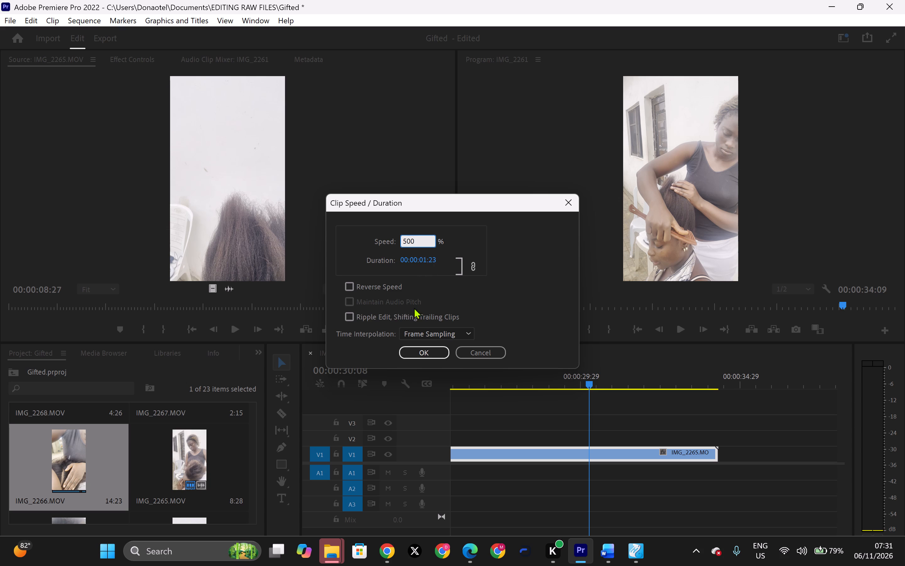
left_click(430, 353)
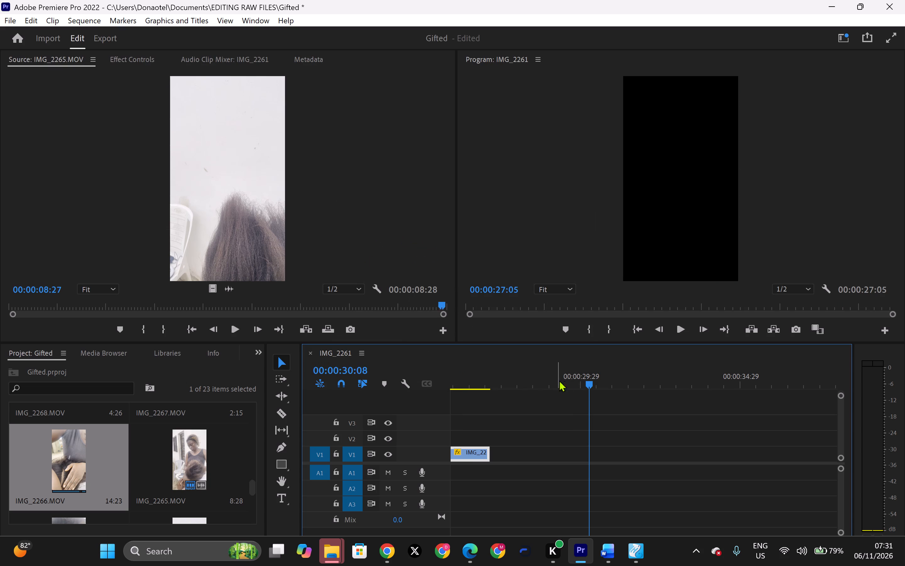
Play the last part of the sequence to its end to review the sped-up IMG_2265 clip.
left_click_drag(588, 386, 403, 403)
key("space")
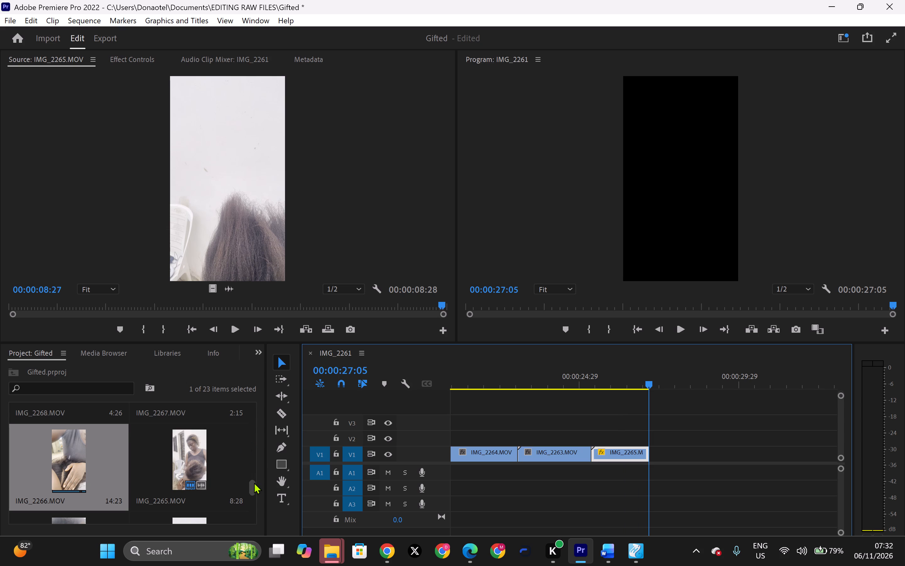
Open IMG_2266 from the project bin as the source clip, and play and scrub through it to examine its footage.
left_click_drag(254, 482, 247, 479)
left_click_drag(253, 481, 255, 482)
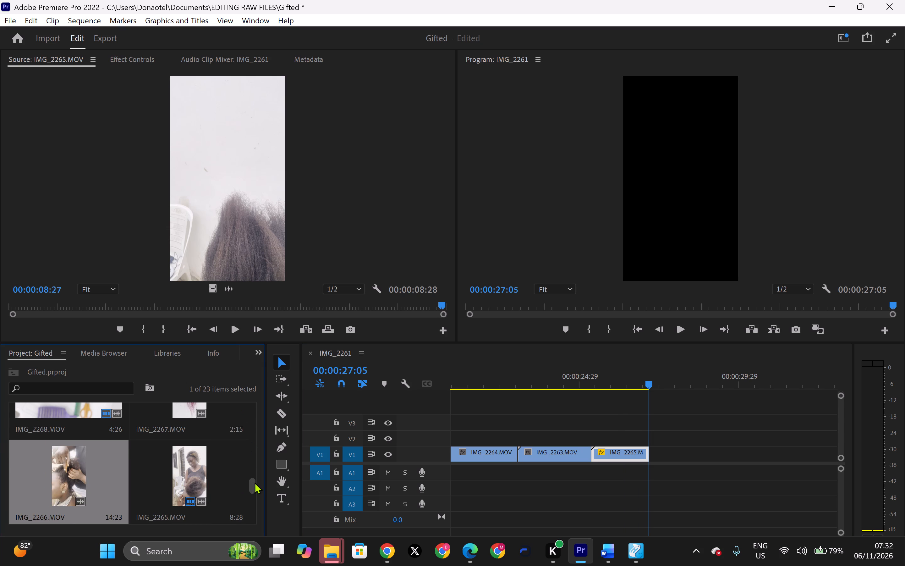
left_click_drag(255, 482, 255, 484)
left_click(183, 457)
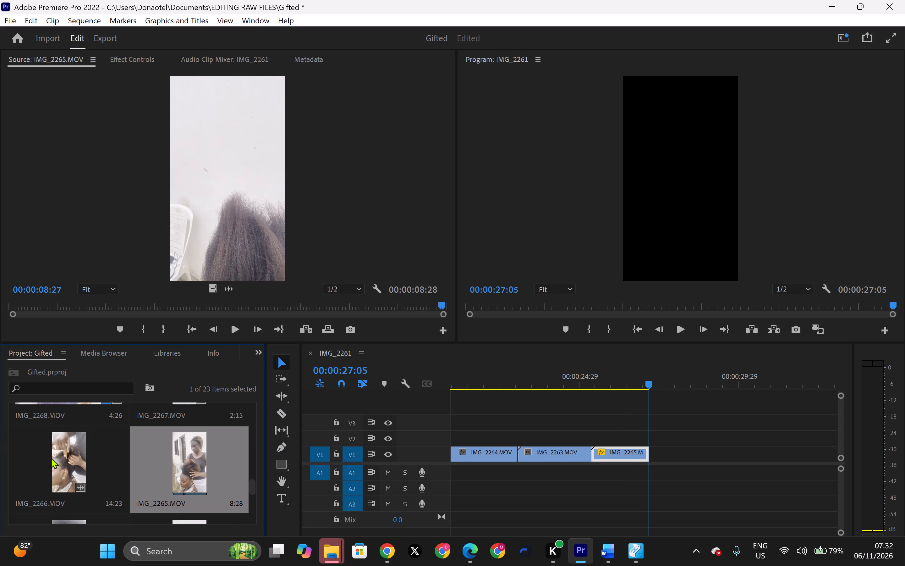
left_click(55, 462)
left_click(57, 464)
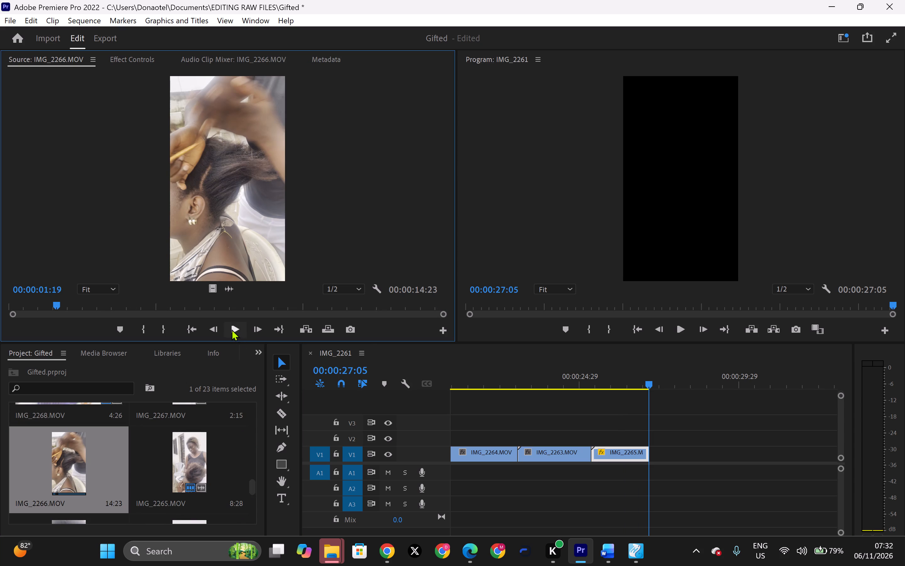
left_click(232, 329)
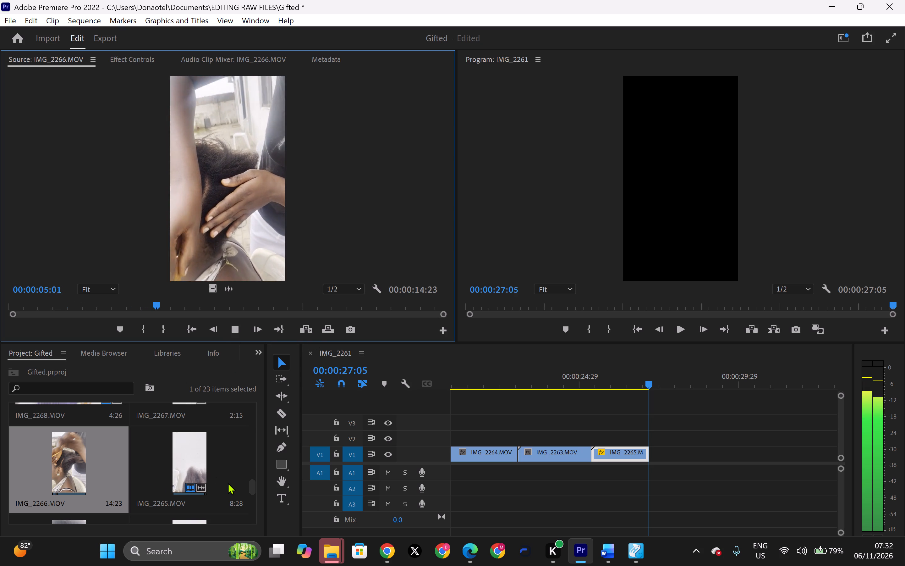
key("space")
left_click_drag(250, 481, 250, 460)
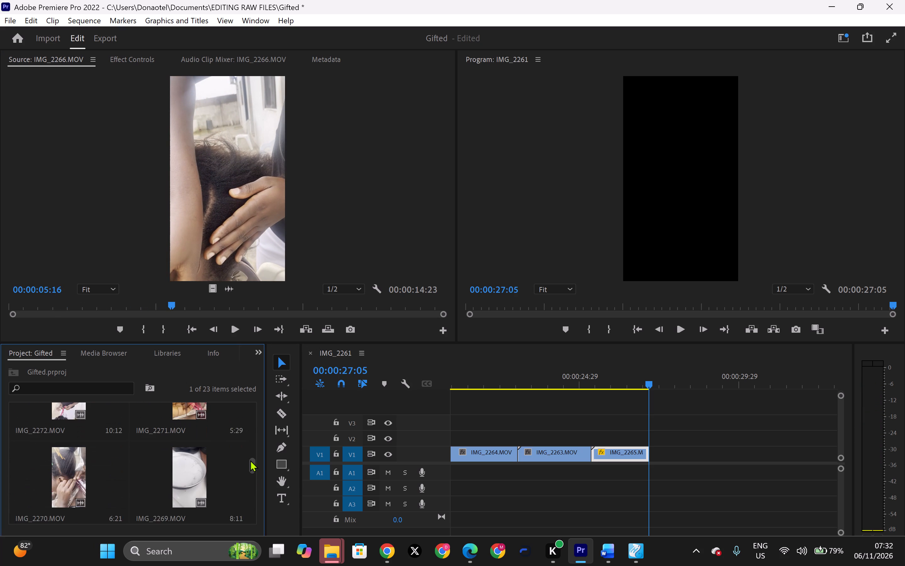
left_click_drag(250, 460, 267, 491)
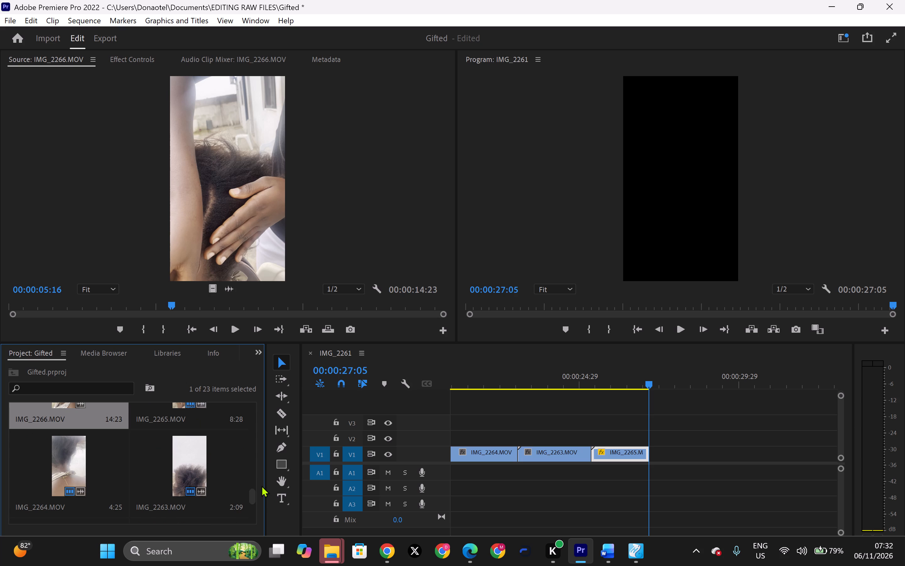
left_click_drag(250, 494, 245, 485)
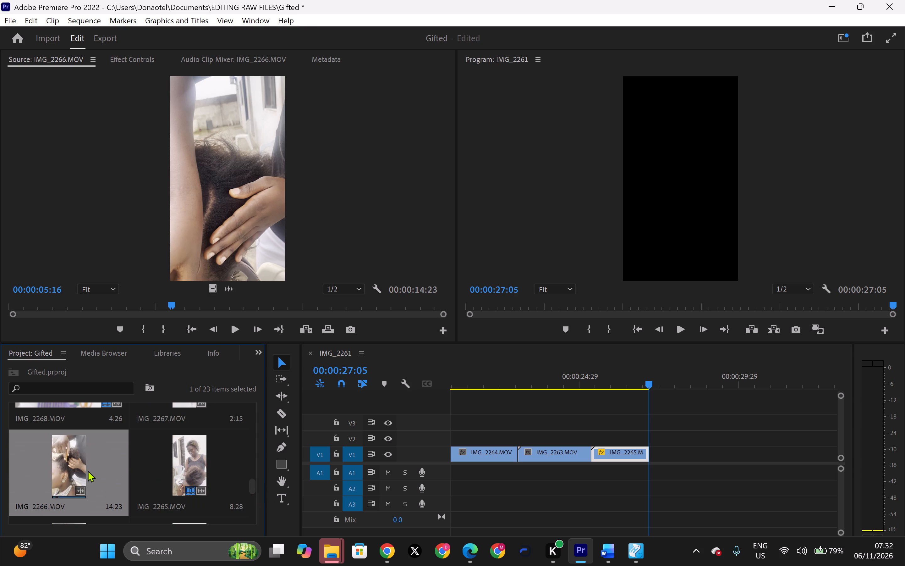
key("space")
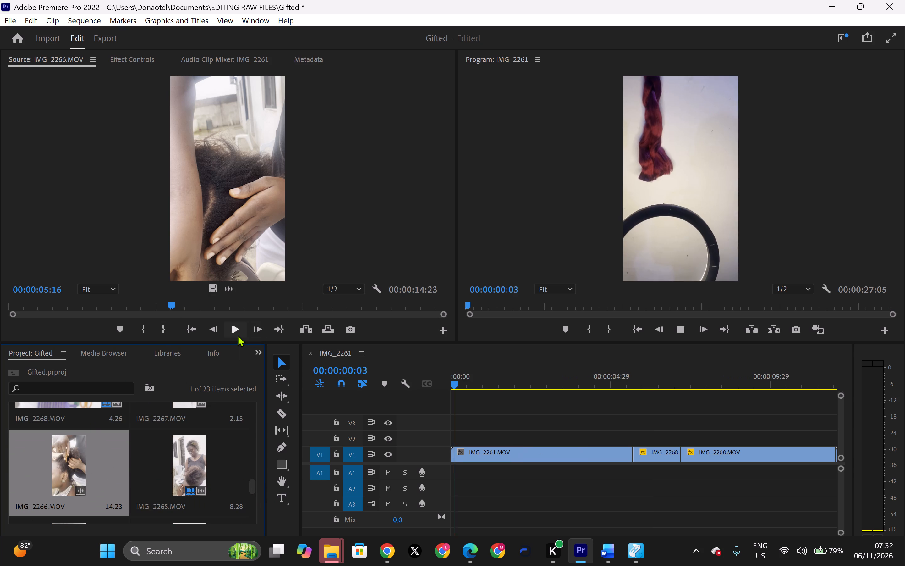
left_click(234, 335)
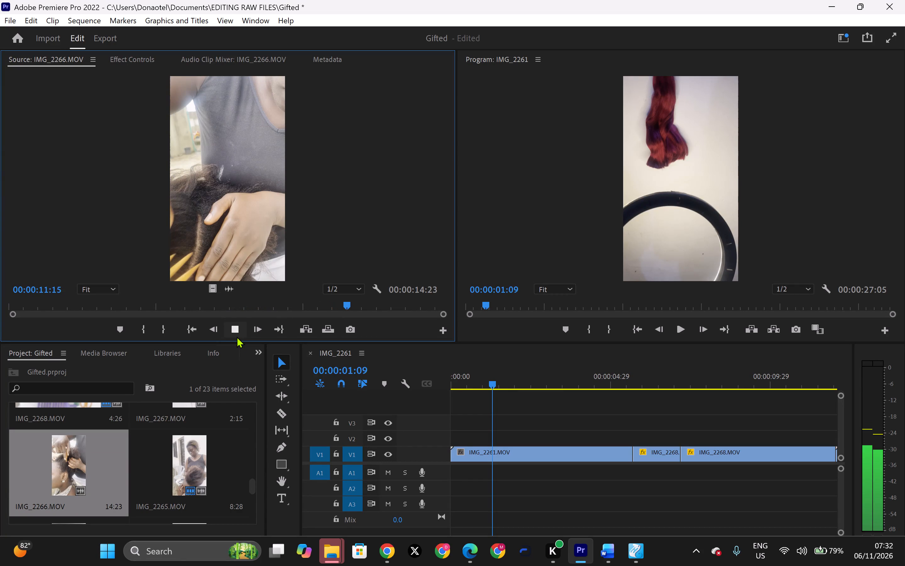
key("space")
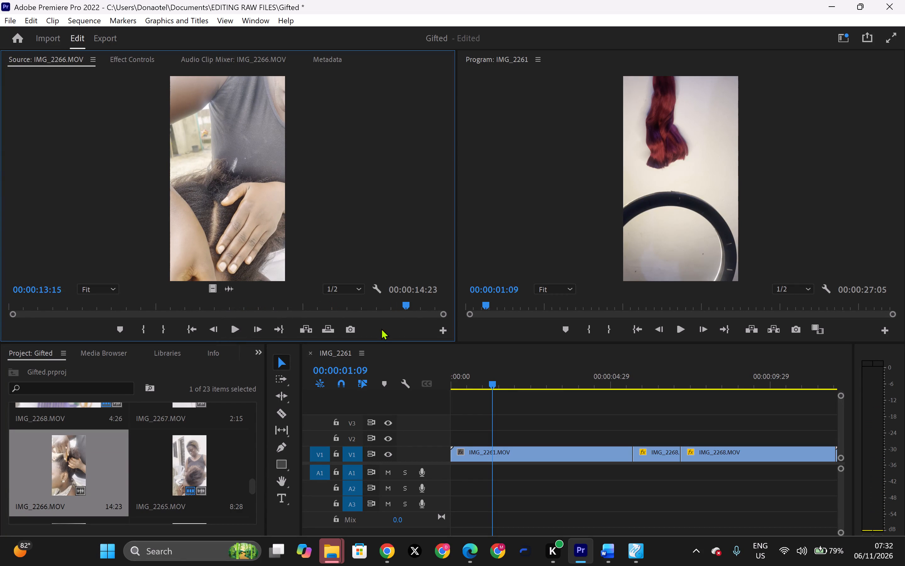
left_click_drag(409, 305, 78, 300)
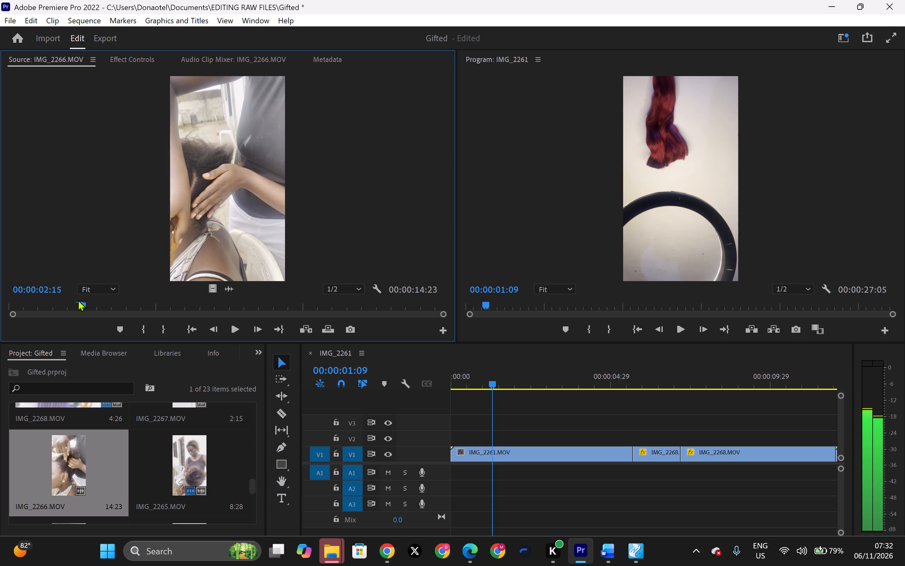
left_click_drag(78, 300, 23, 307)
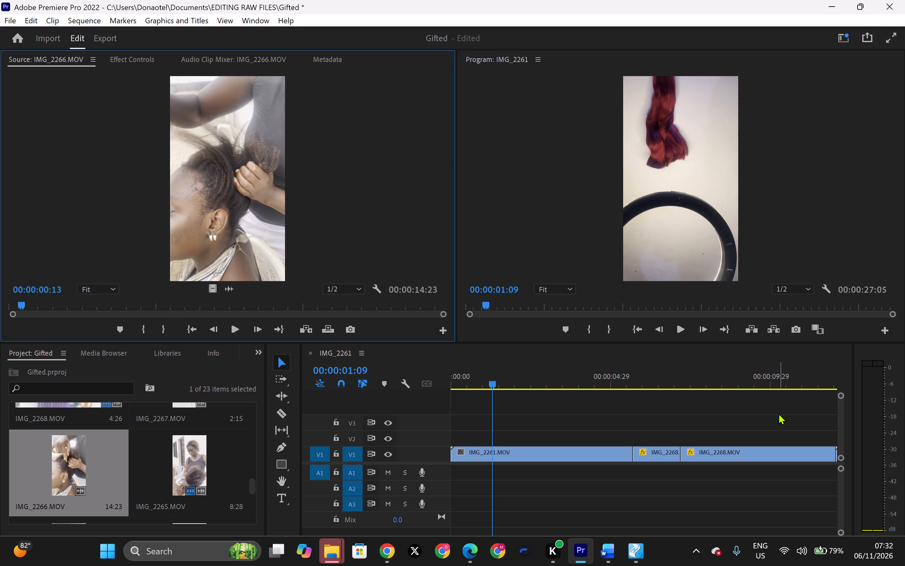
Add the video only of IMG_2266 to V1 at the end of the sequence, directly after IMG_2265.
scroll(784, 449, "down", 1)
scroll(784, 451, "up", 1)
scroll(784, 452, "down", 1)
scroll(784, 452, "up", 1)
scroll(783, 454, "down", 3)
scroll(783, 454, "up", 2)
scroll(751, 491, "down", 8)
scroll(749, 494, "up", 2)
scroll(746, 494, "down", 1)
scroll(746, 494, "up", 1)
scroll(746, 494, "down", 2)
scroll(746, 494, "up", 1)
scroll(742, 471, "down", 4)
scroll(742, 448, "up", 2)
scroll(742, 448, "down", 1)
scroll(742, 448, "up", 2)
scroll(742, 448, "down", 1)
scroll(742, 448, "up", 1)
scroll(741, 448, "down", 1)
scroll(740, 448, "up", 1)
scroll(740, 448, "down", 4)
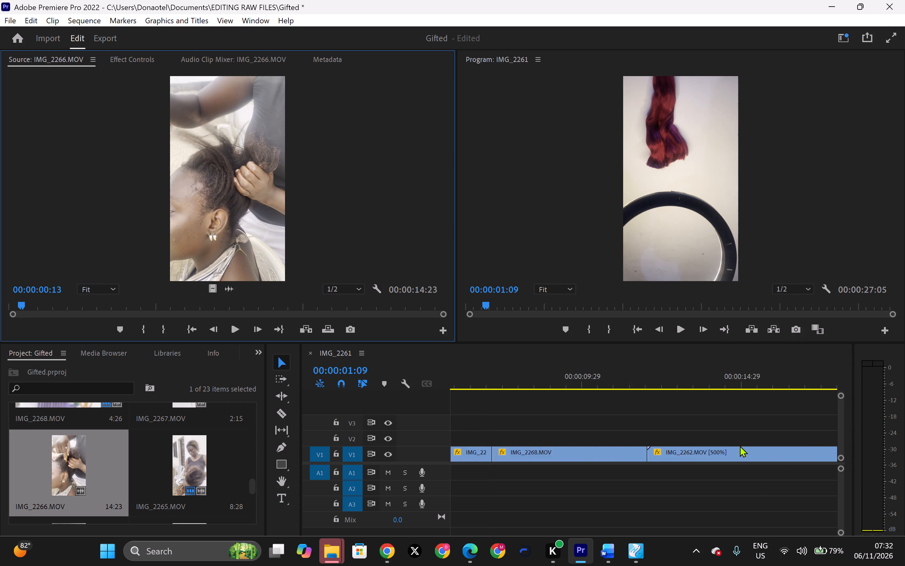
scroll(740, 446, "down", 2)
scroll(738, 447, "up", 1)
scroll(738, 446, "down", 2)
scroll(735, 443, "up", 2)
scroll(735, 443, "down", 1)
scroll(735, 445, "up", 2)
scroll(735, 446, "down", 4)
scroll(733, 446, "up", 1)
scroll(733, 446, "down", 4)
scroll(733, 446, "up", 1)
scroll(733, 446, "down", 4)
scroll(733, 446, "up", 1)
scroll(733, 446, "down", 8)
scroll(732, 449, "up", 1)
scroll(732, 449, "down", 2)
scroll(730, 449, "up", 1)
scroll(730, 448, "down", 4)
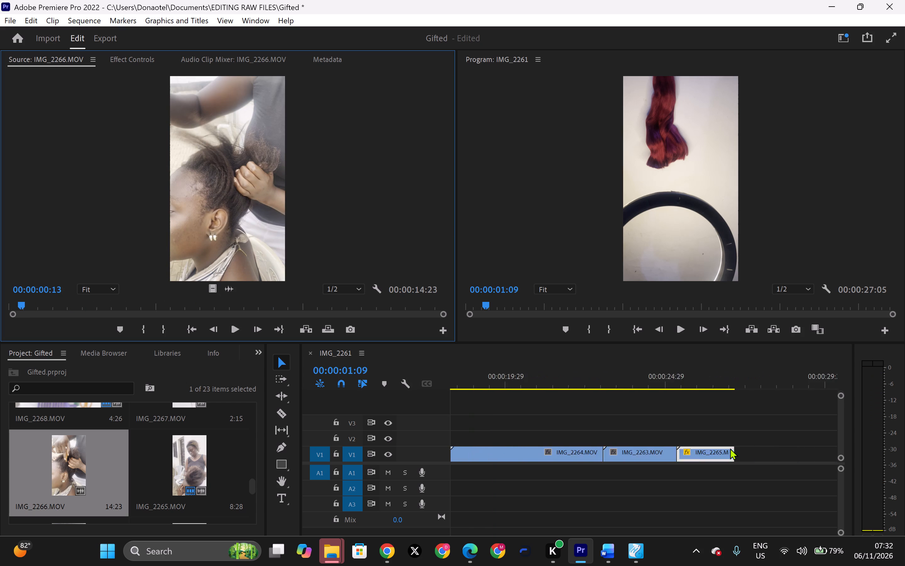
scroll(730, 448, "down", 2)
left_click(730, 449)
left_click(725, 450)
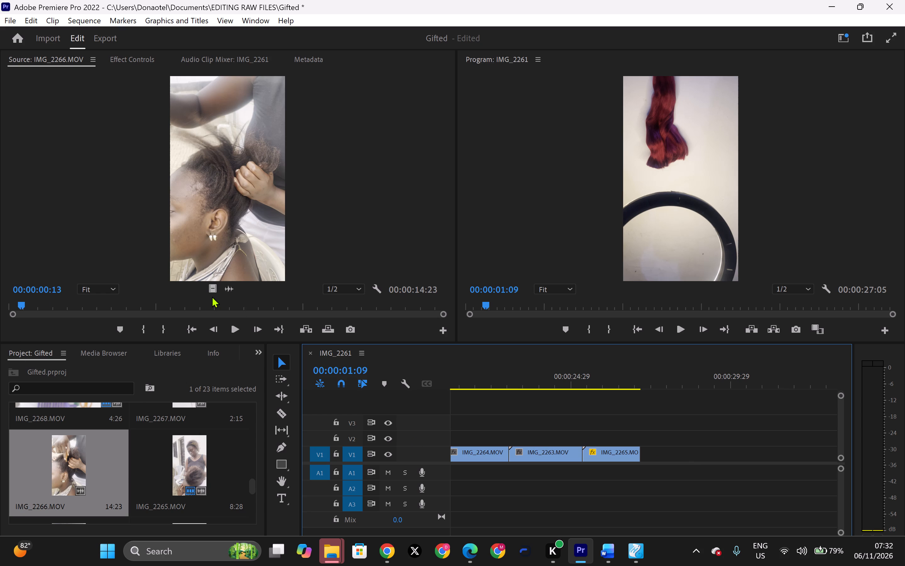
left_click_drag(212, 296, 212, 300)
left_click_drag(212, 292, 589, 397)
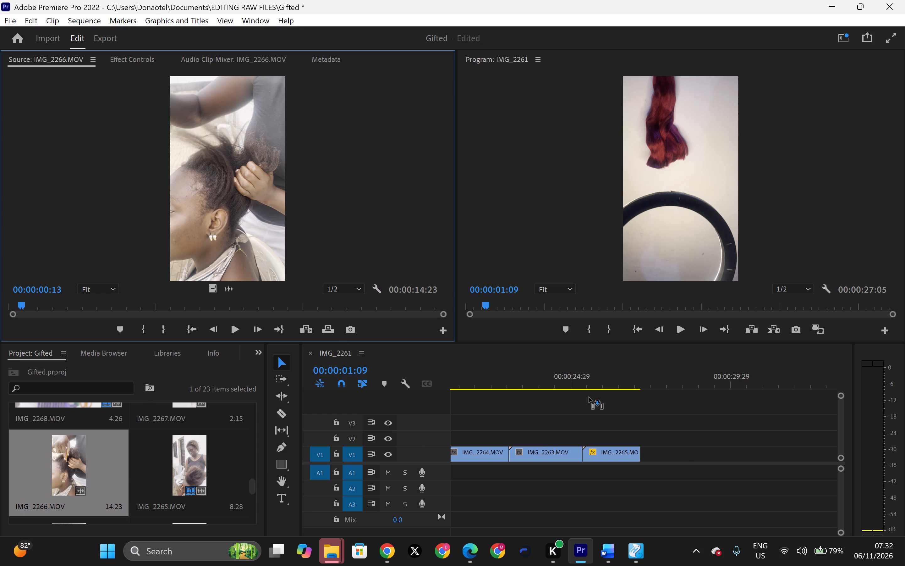
left_click_drag(589, 397, 646, 455)
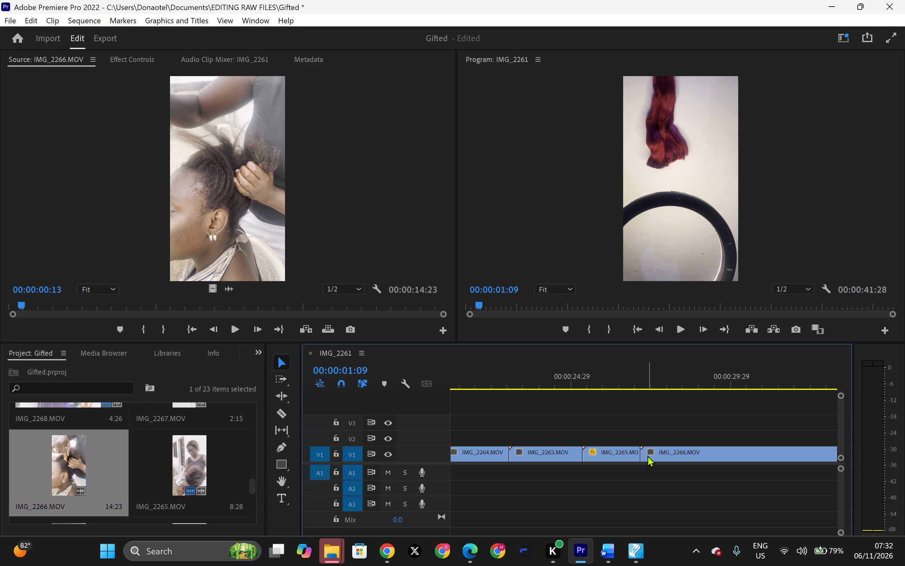
Play the sequence from 00:00:25:28 to about 00:00:30:01 to review the transition from IMG_2265 into IMG_2266.
left_click(591, 403)
left_click(603, 373)
key("space")
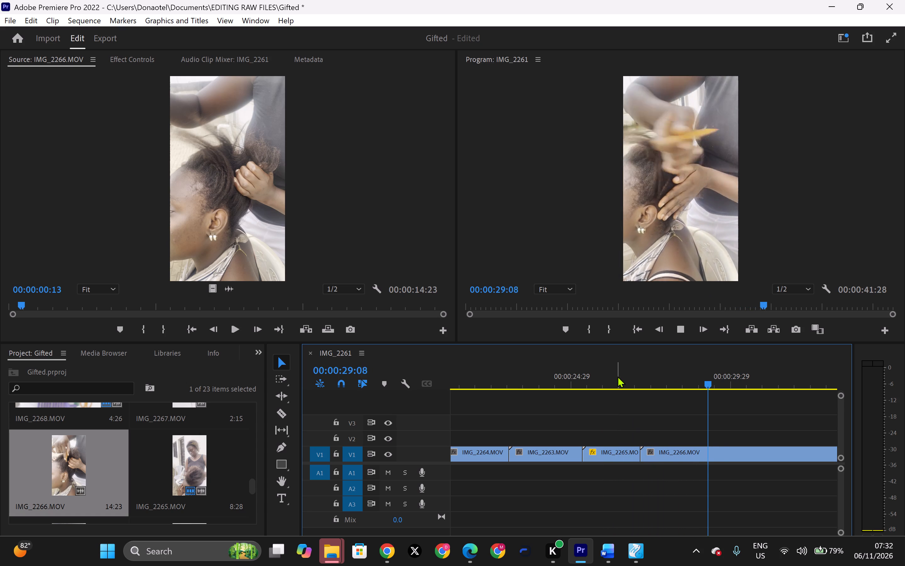
key("space")
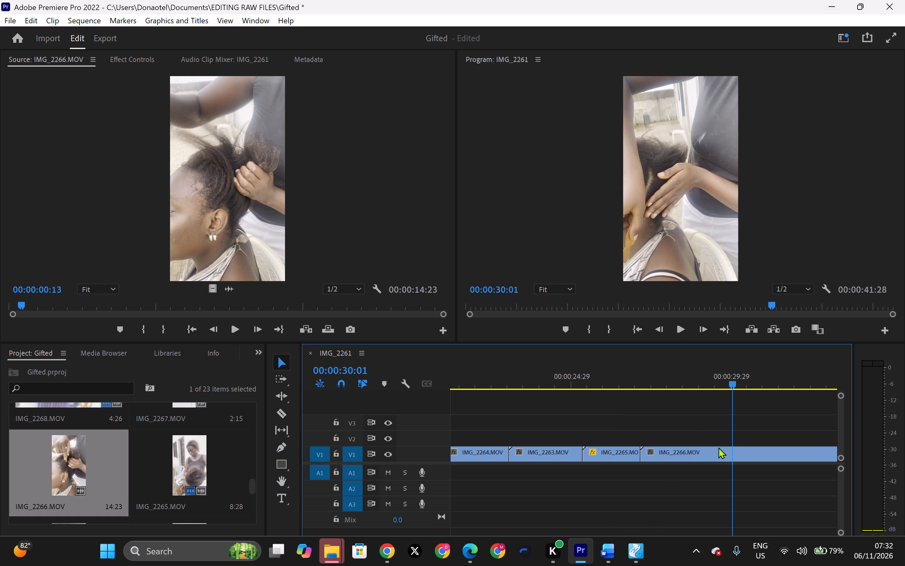
Split the IMG_2266 clip on V1 at 00:00:30:01.
left_click(718, 449)
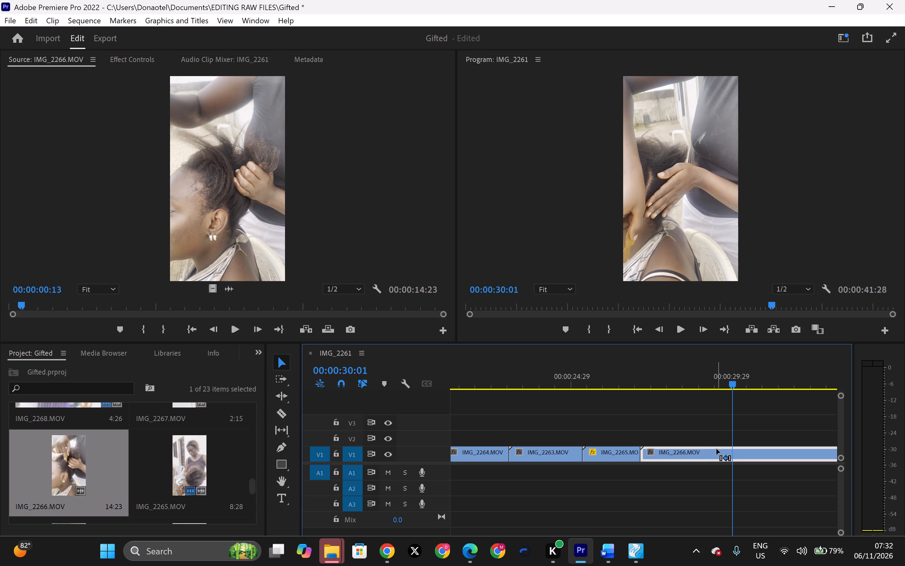
key("ctrl+k")
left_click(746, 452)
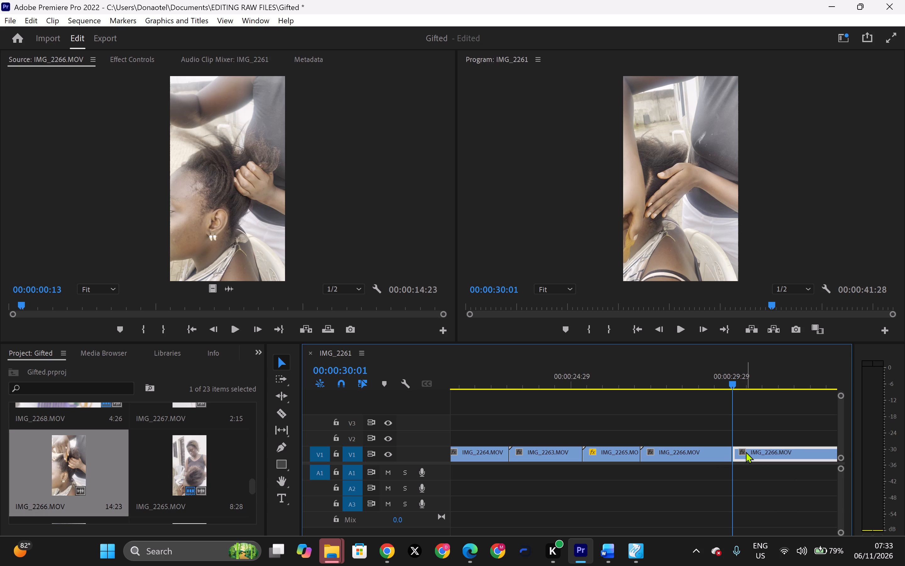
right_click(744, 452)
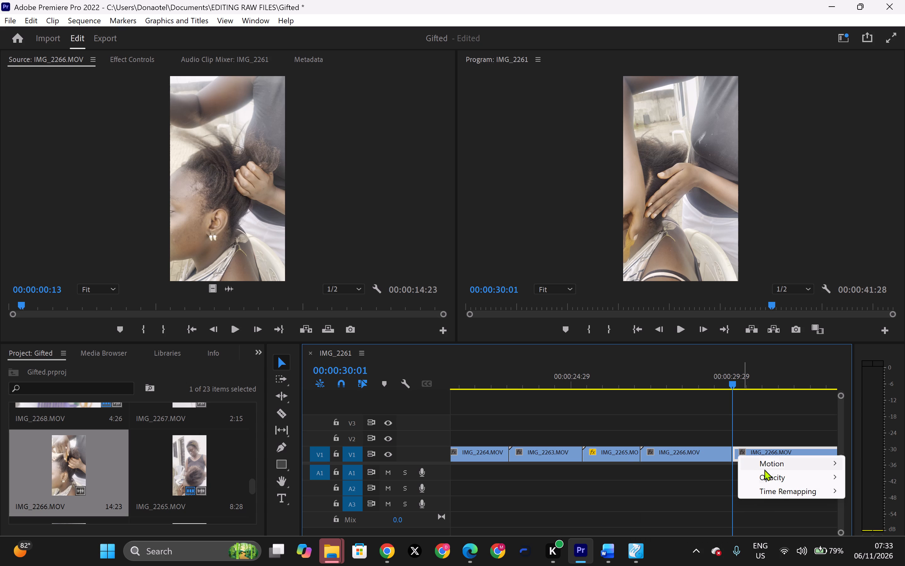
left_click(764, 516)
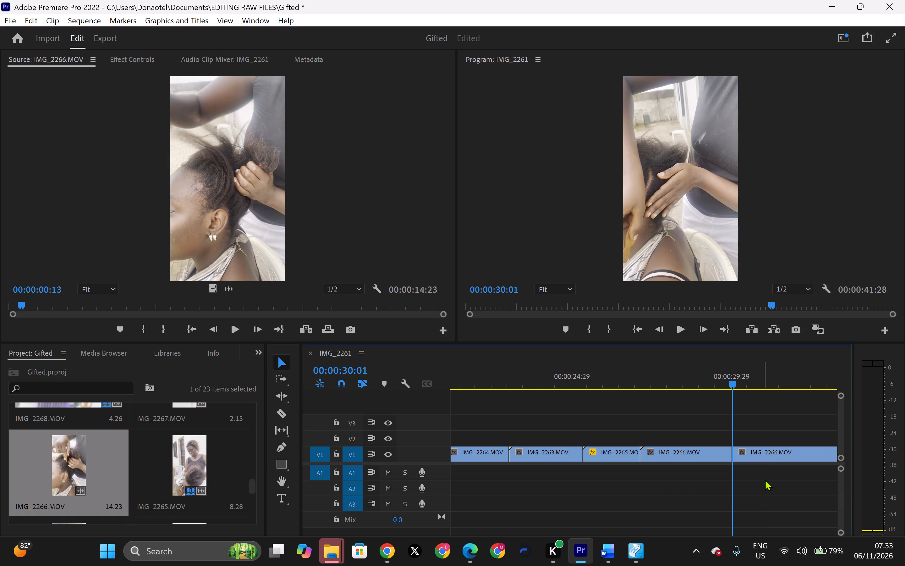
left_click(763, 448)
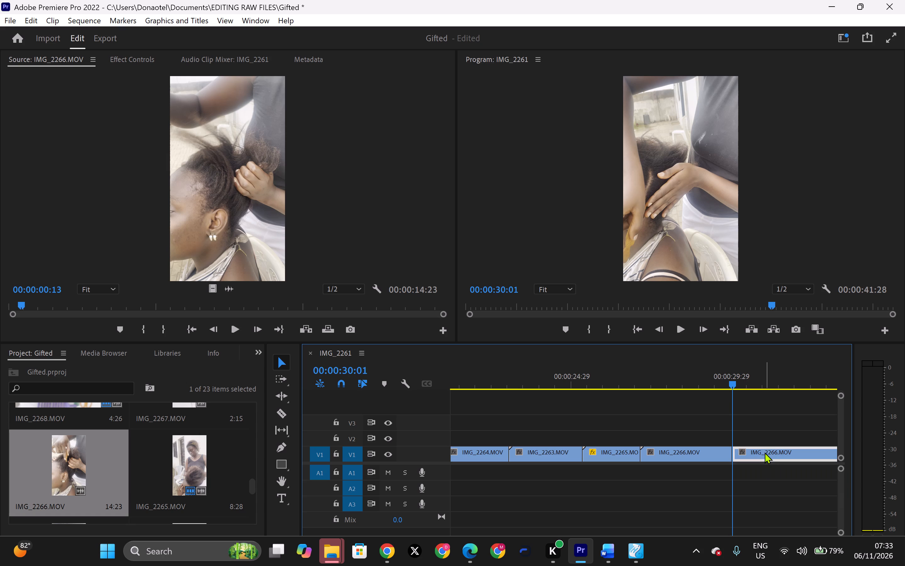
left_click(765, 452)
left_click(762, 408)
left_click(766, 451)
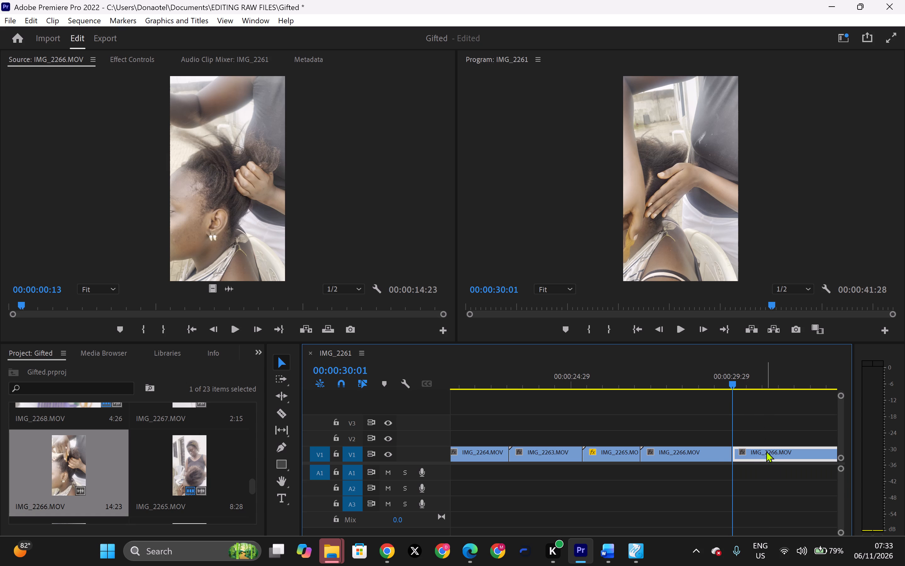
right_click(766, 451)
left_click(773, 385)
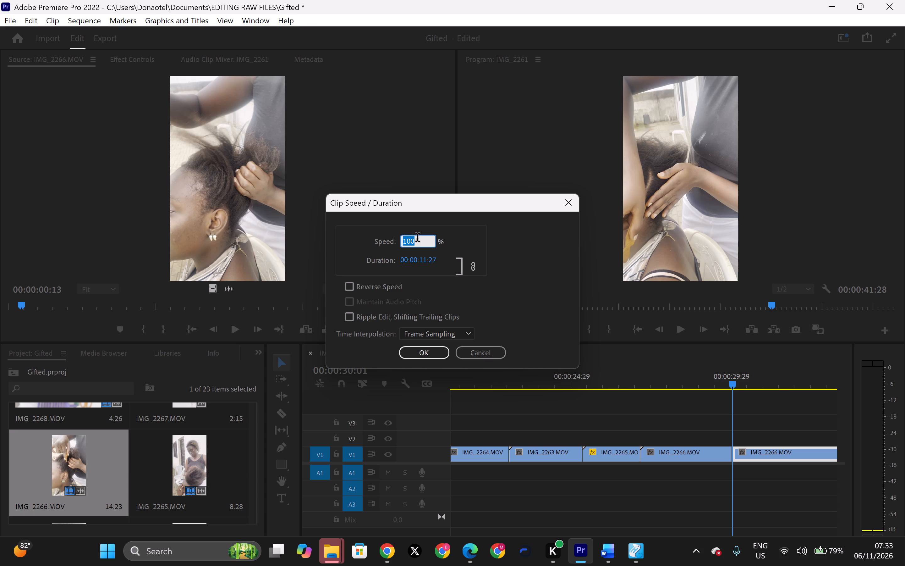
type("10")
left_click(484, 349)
Play on through the second part of IMG_2266 and split it at 00:00:37:19.
key("space")
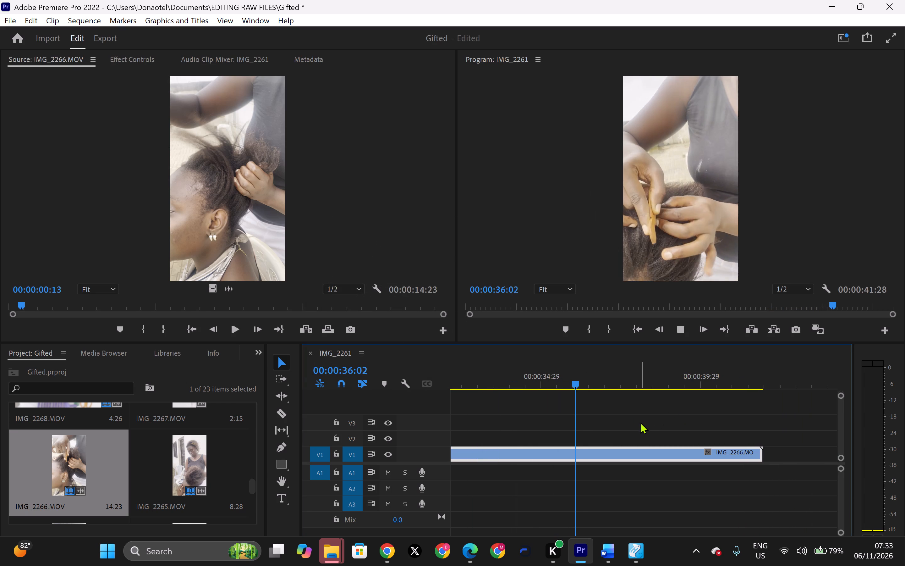
key("space")
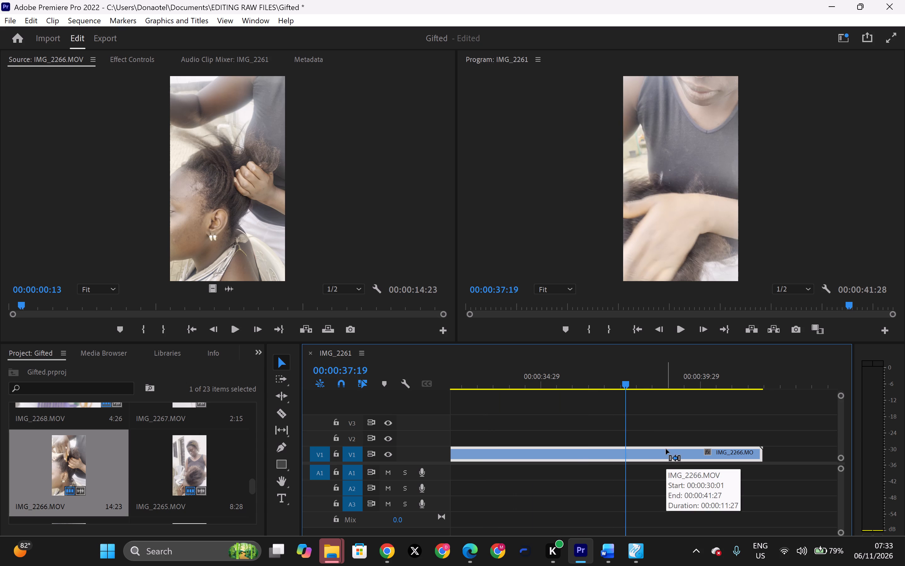
key("ctrl+k")
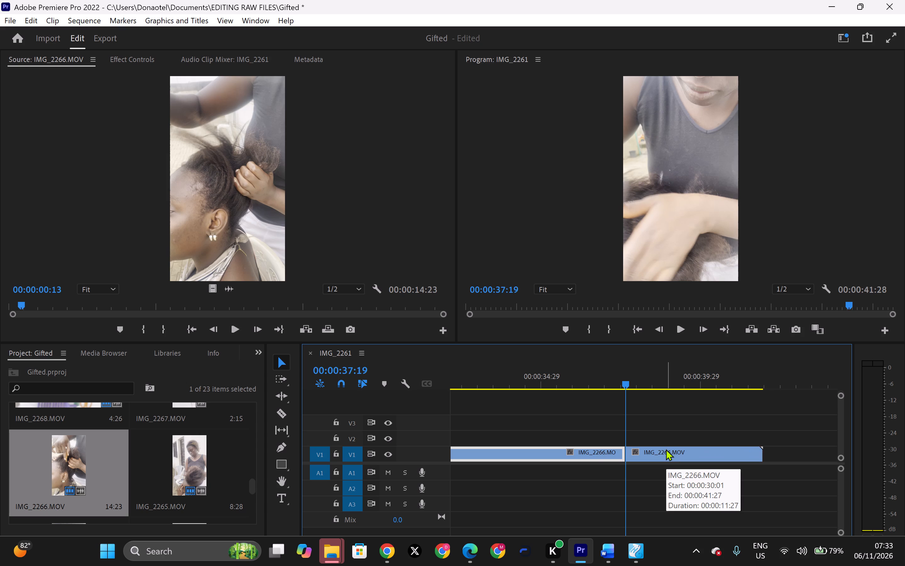
Set the speed of the middle IMG_2266 segment, between 00:00:30:01 and 00:00:37:19, to 10%.
left_click(591, 451)
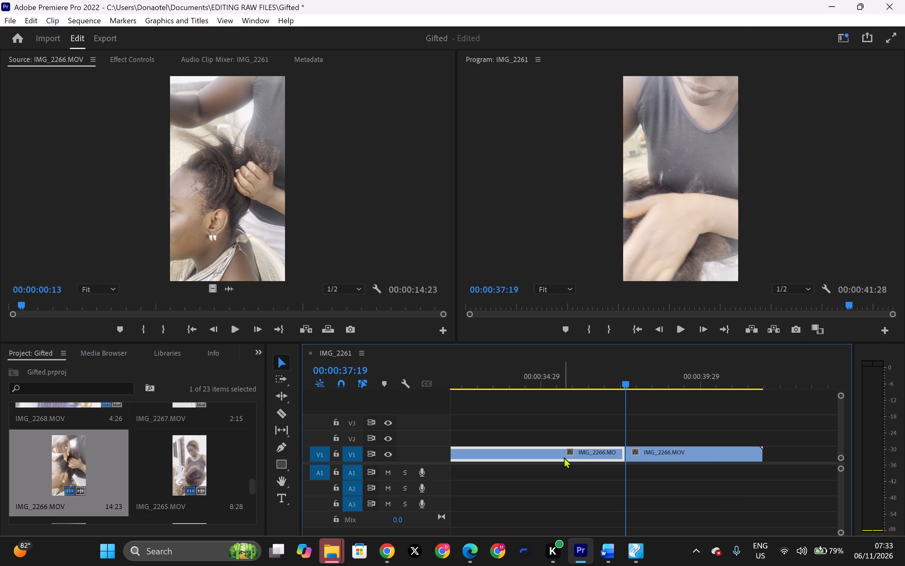
right_click(564, 457)
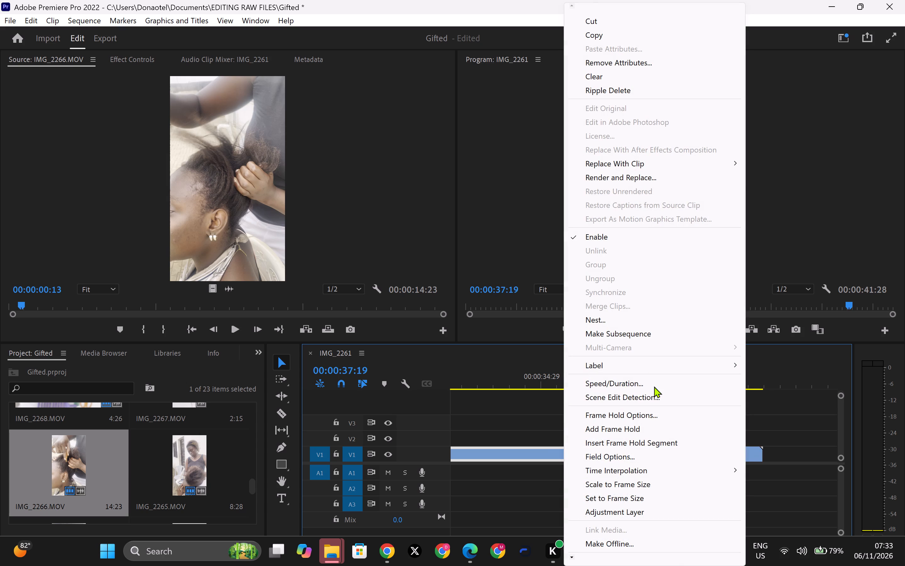
left_click(654, 386)
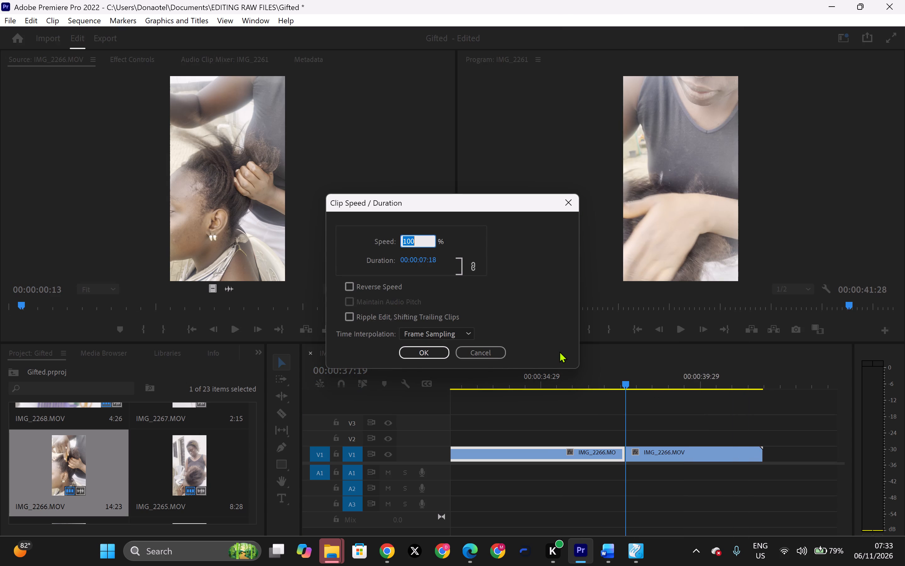
type("10")
key("Return")
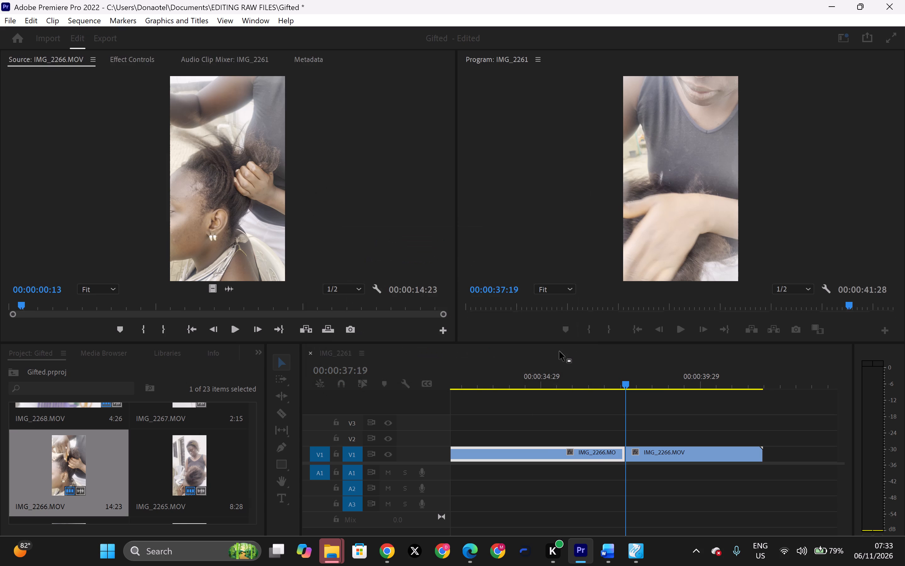
Play the sequence from 00:00:25:18 to about 00:00:32:18 to review the slowed middle IMG_2266 segment.
left_click_drag(624, 386, 620, 386)
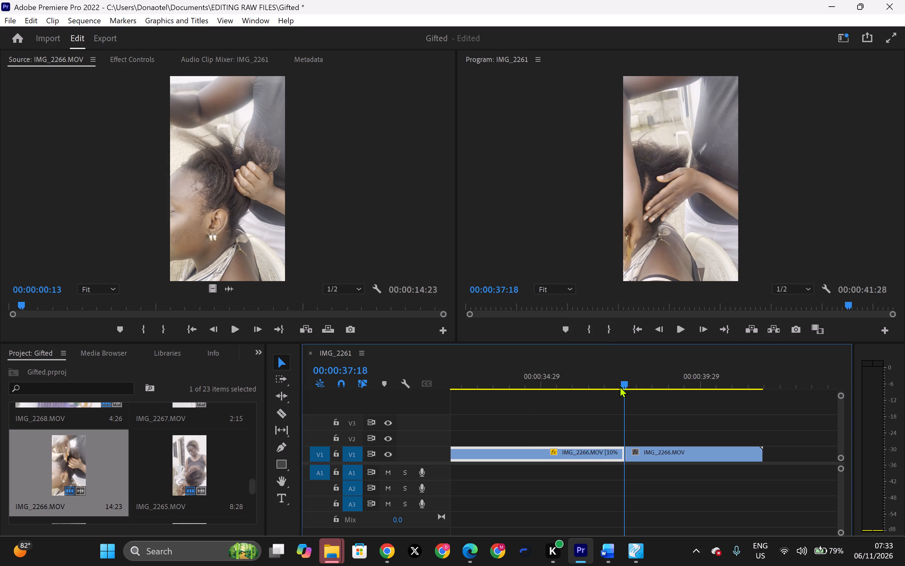
left_click_drag(620, 386, 391, 422)
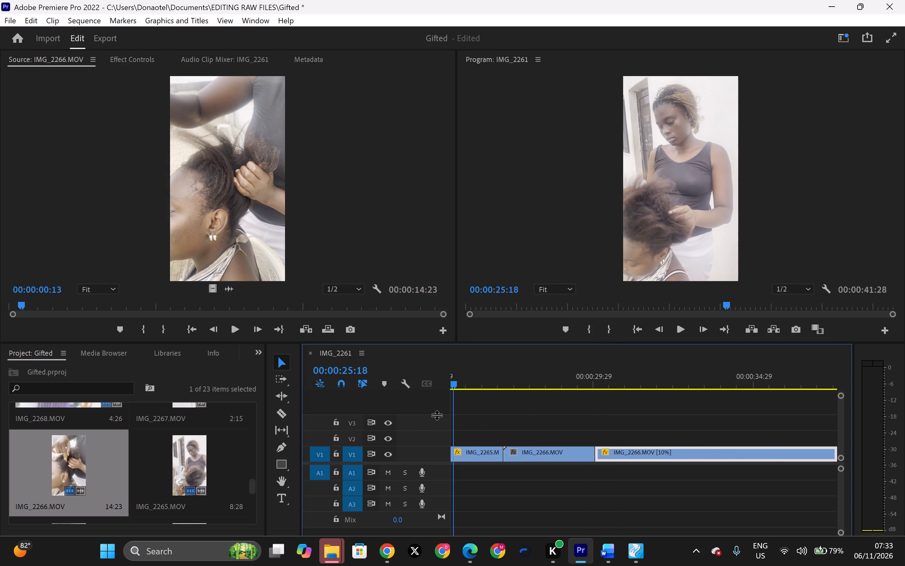
key("space")
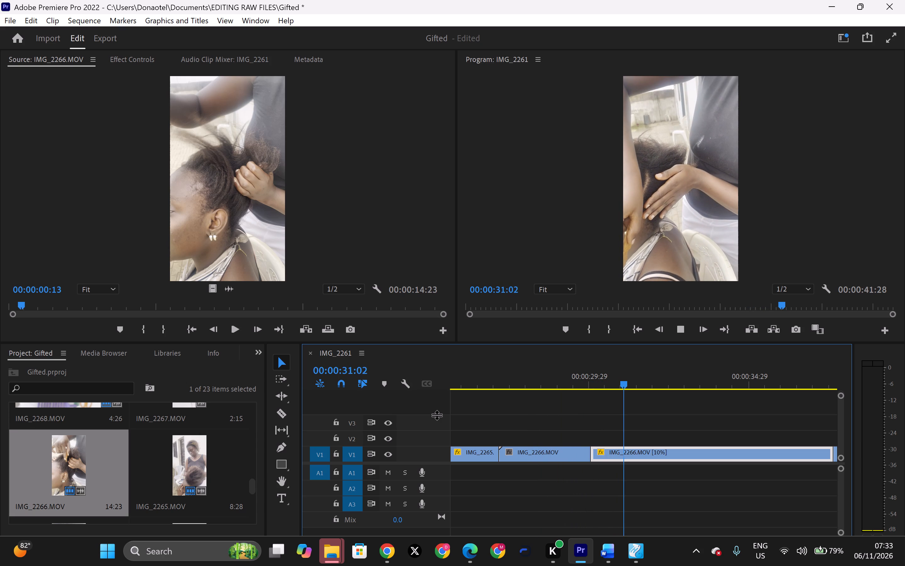
key("space")
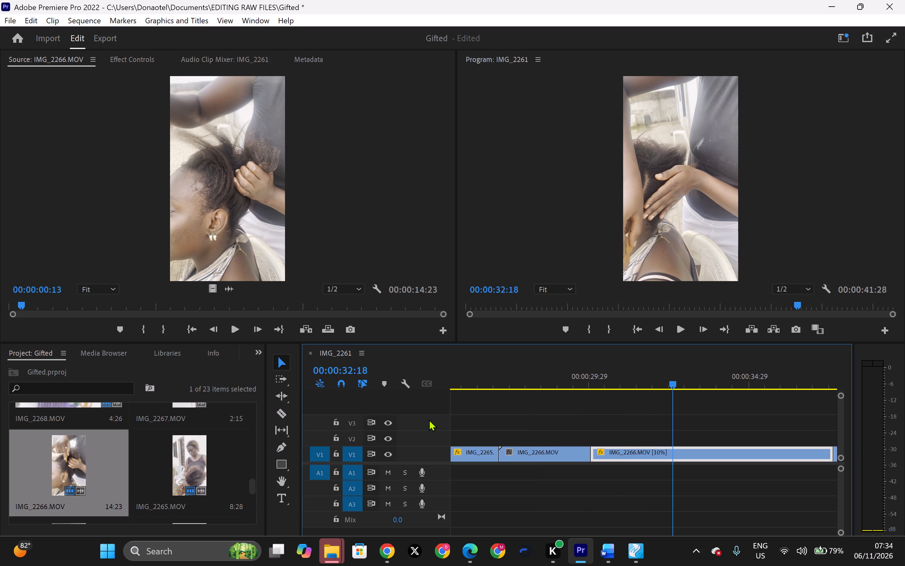
Set the speed of the middle IMG_2266 segment to 50%.
right_click(719, 449)
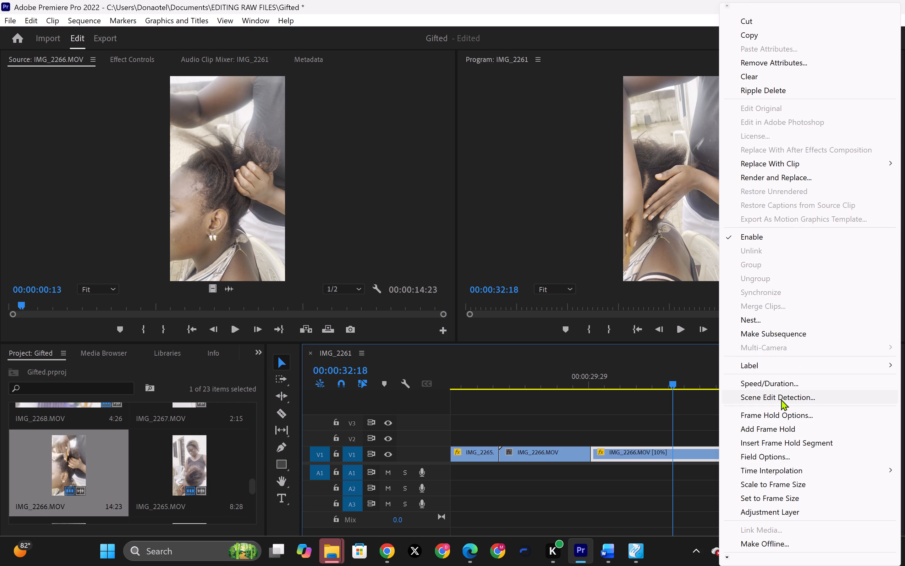
left_click(783, 386)
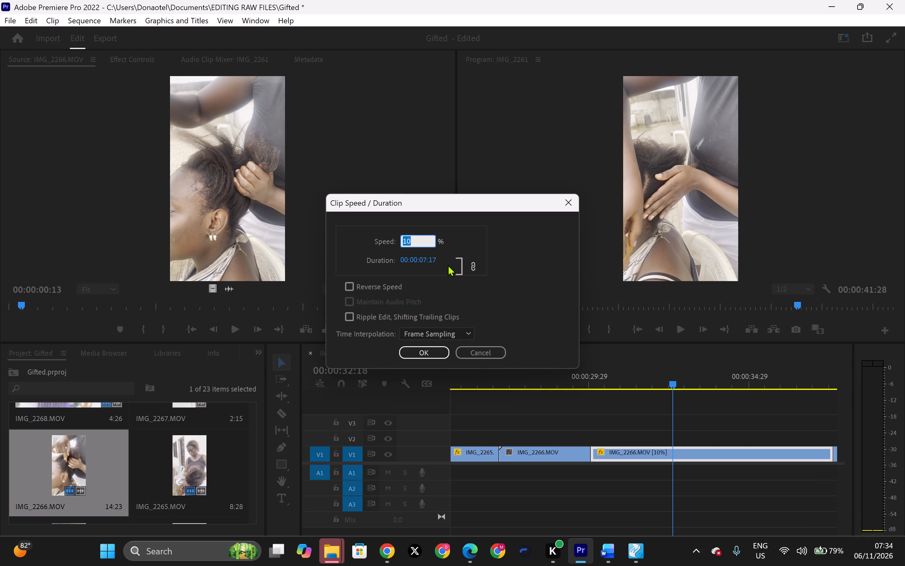
type("50")
key("Return")
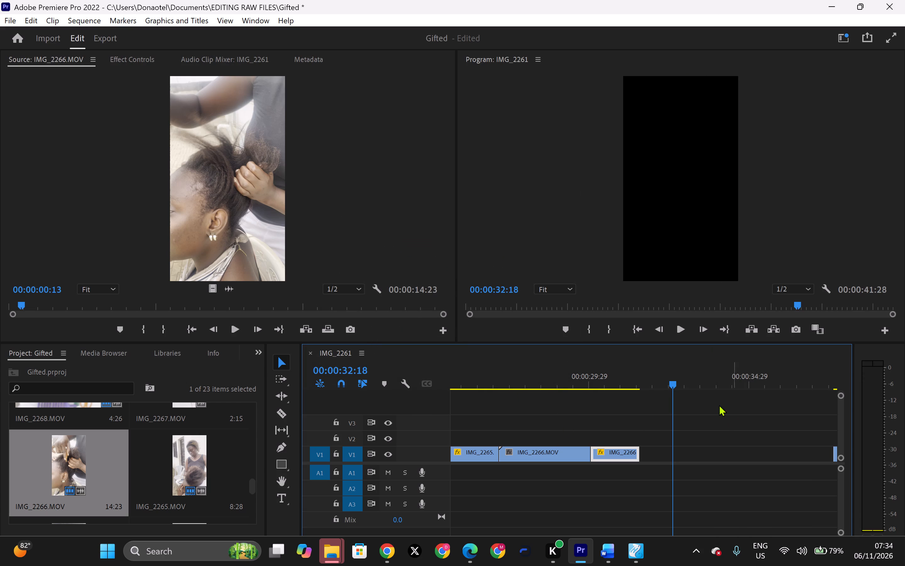
Replay the sequence from around 00:00:29:15 through to its end to review the retimed middle IMG_2266 segment and the last segment.
left_click_drag(670, 378, 575, 389)
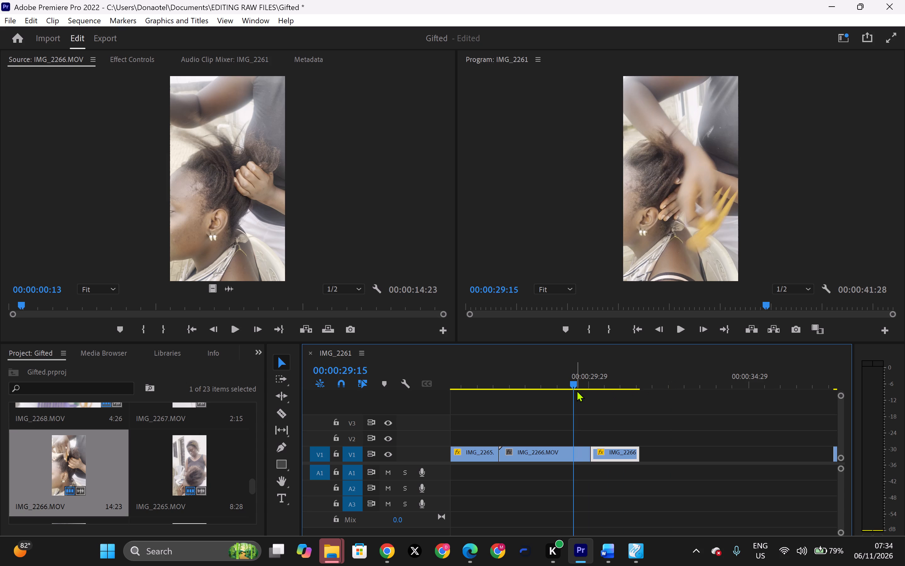
key("space")
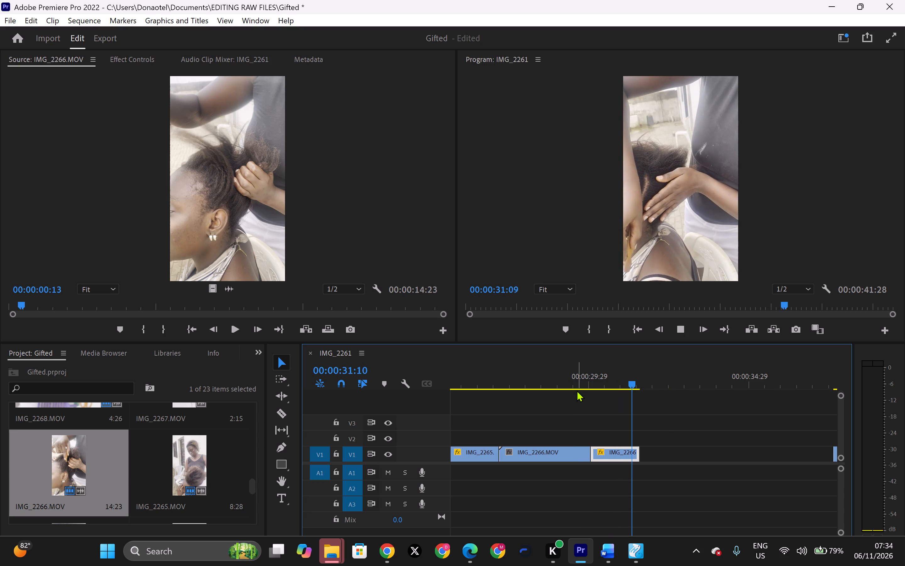
key("space")
key("space")
key("space")
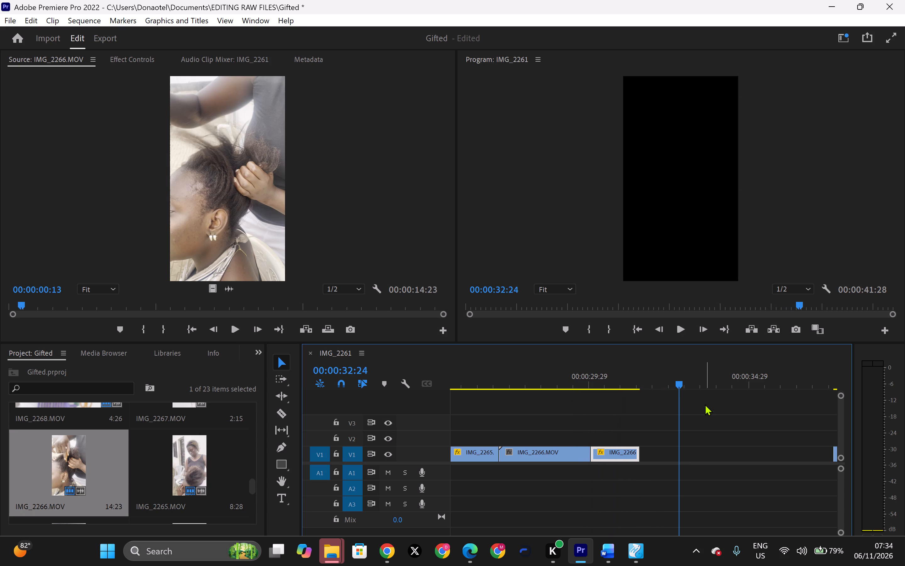
left_click_drag(676, 382, 577, 406)
key("space")
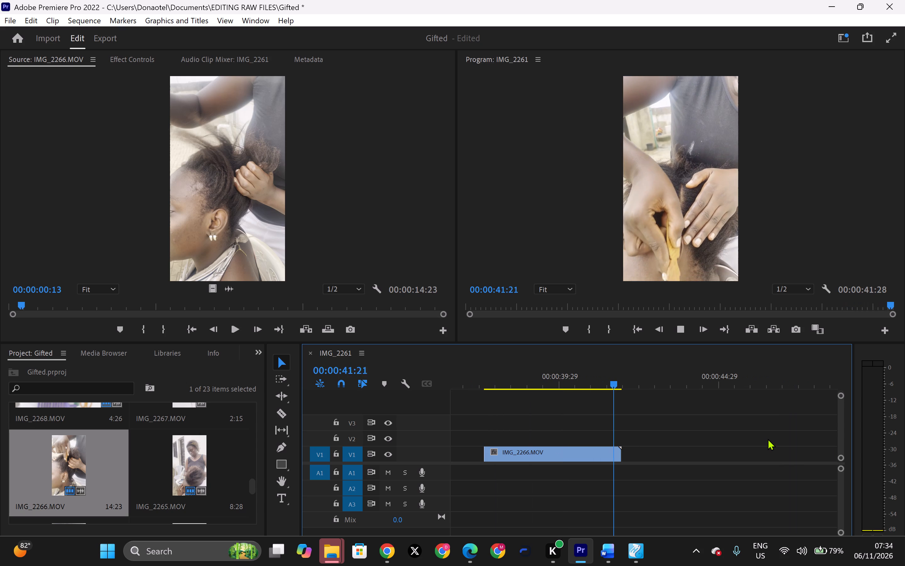
key("space")
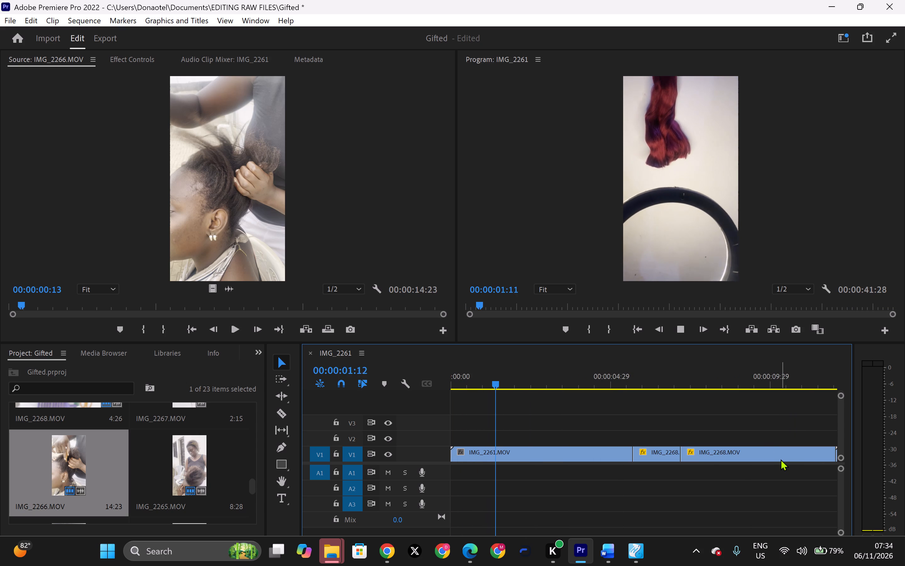
key("space")
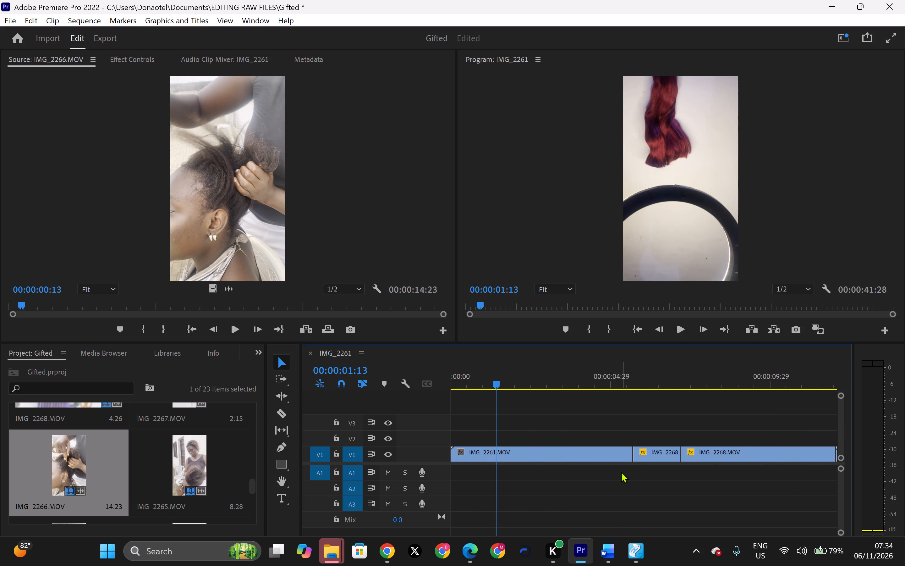
Ripple delete the empty gap on V1 between the middle and last IMG_2266 segments.
scroll(623, 471, "down", 7)
scroll(633, 461, "up", 2)
scroll(633, 461, "down", 1)
scroll(633, 458, "up", 1)
scroll(633, 455, "down", 2)
scroll(633, 456, "up", 1)
scroll(633, 458, "down", 5)
scroll(632, 458, "up", 4)
scroll(630, 458, "down", 14)
scroll(615, 476, "up", 4)
scroll(615, 485, "down", 6)
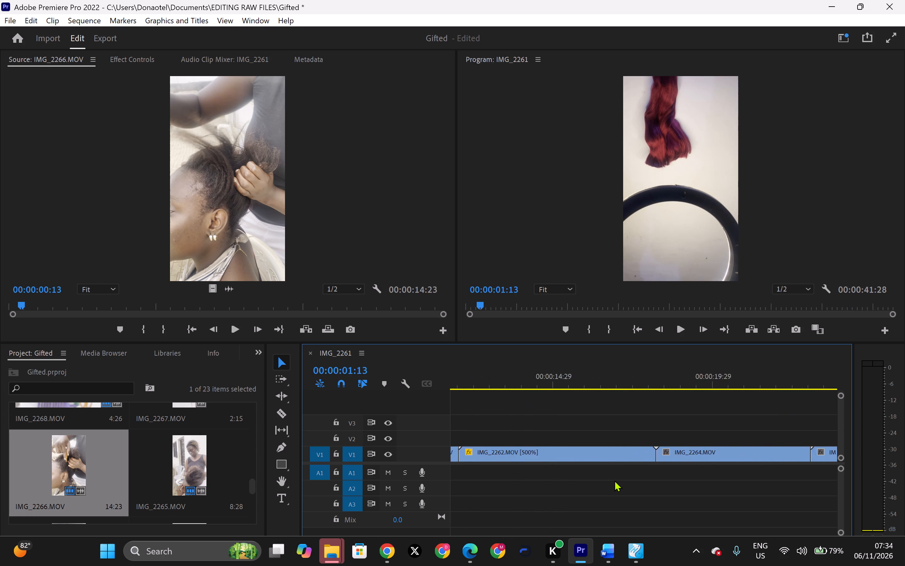
scroll(614, 480, "down", 20)
scroll(614, 480, "down", 2)
left_click(726, 460)
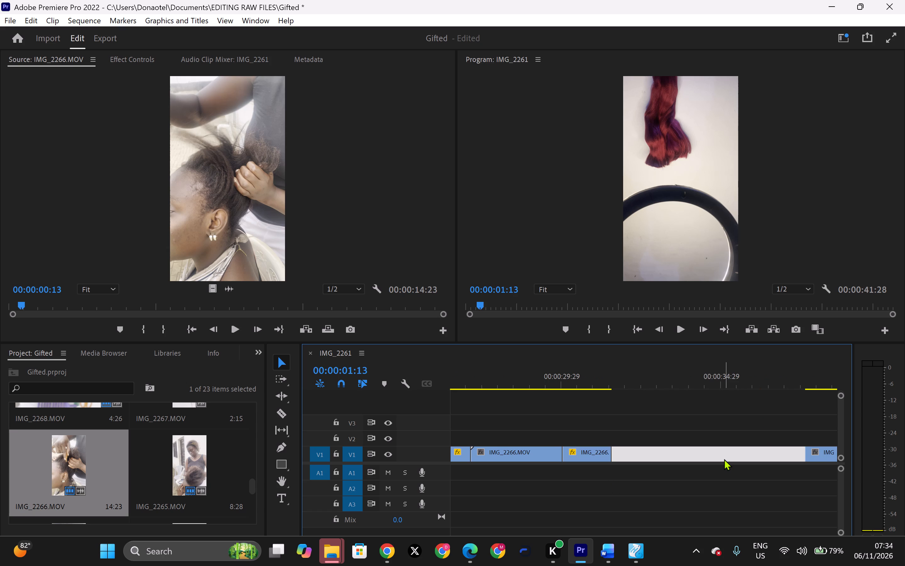
right_click(726, 457)
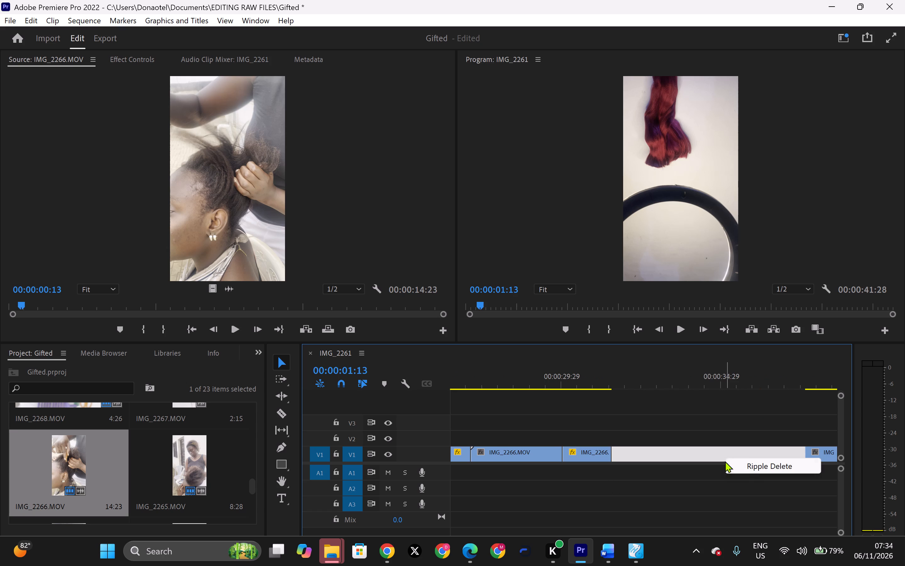
left_click(752, 469)
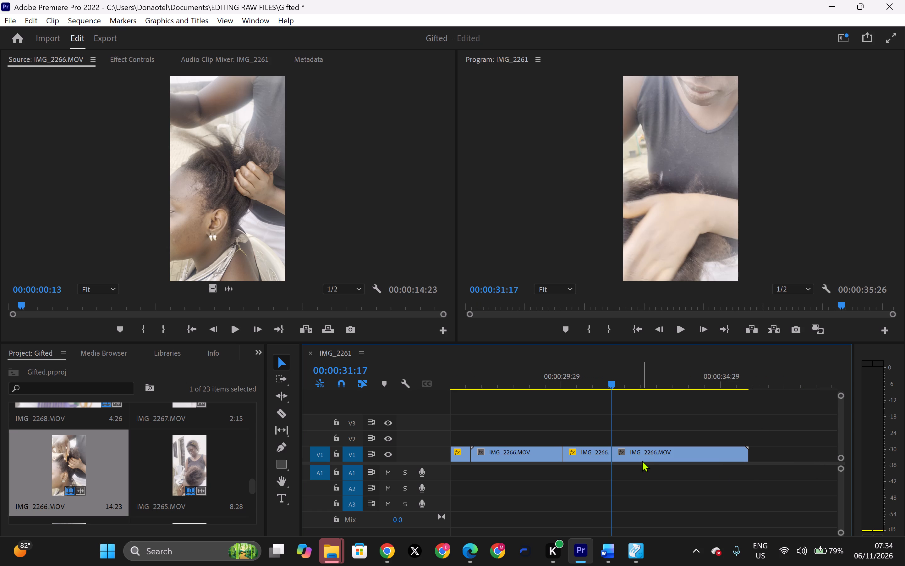
Set the speed of the last IMG_2266 segment on V1 to 70%.
left_click(640, 458)
right_click(642, 454)
left_click(718, 381)
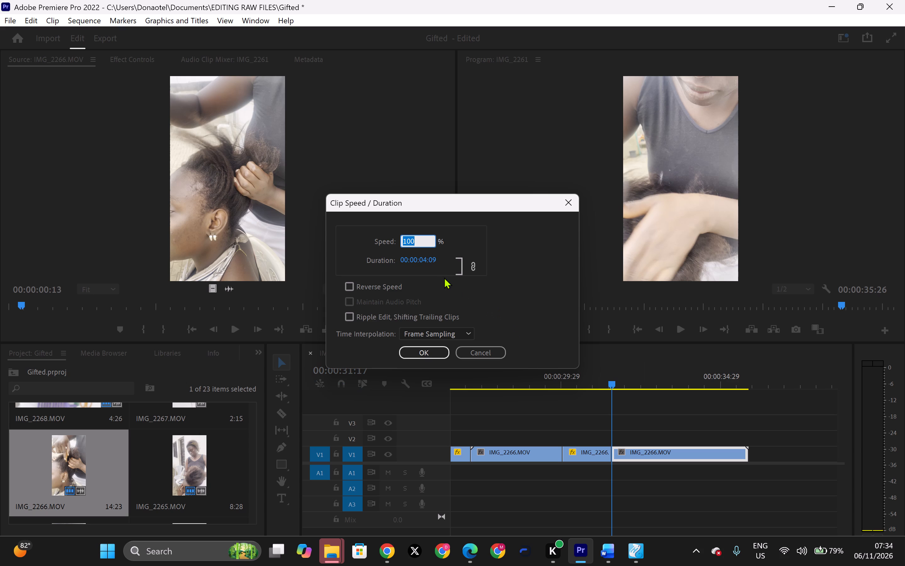
type("70")
key("Return")
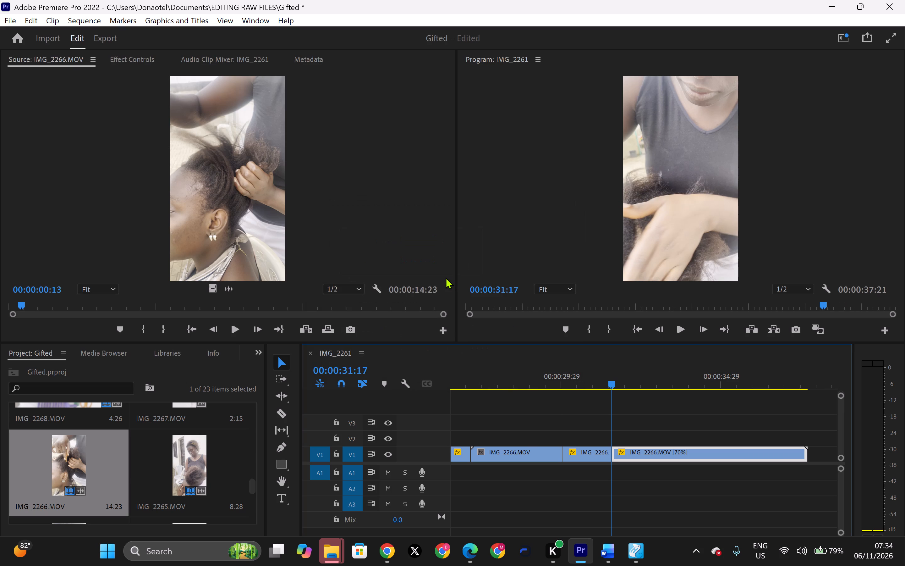
Play the last IMG_2266 segment, and replay the sequence from its start to about 00:00:30:10 to review the pacing.
key("space")
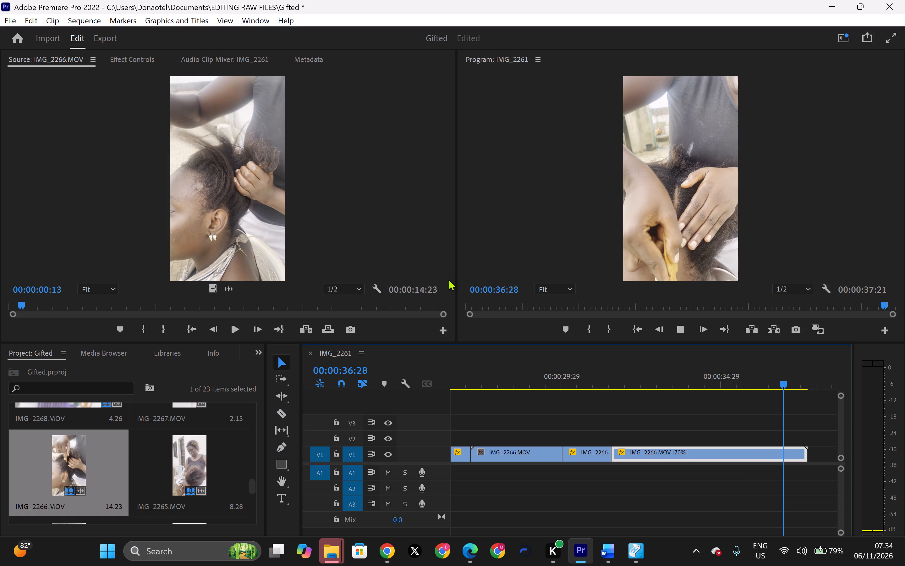
key("space")
key("space")
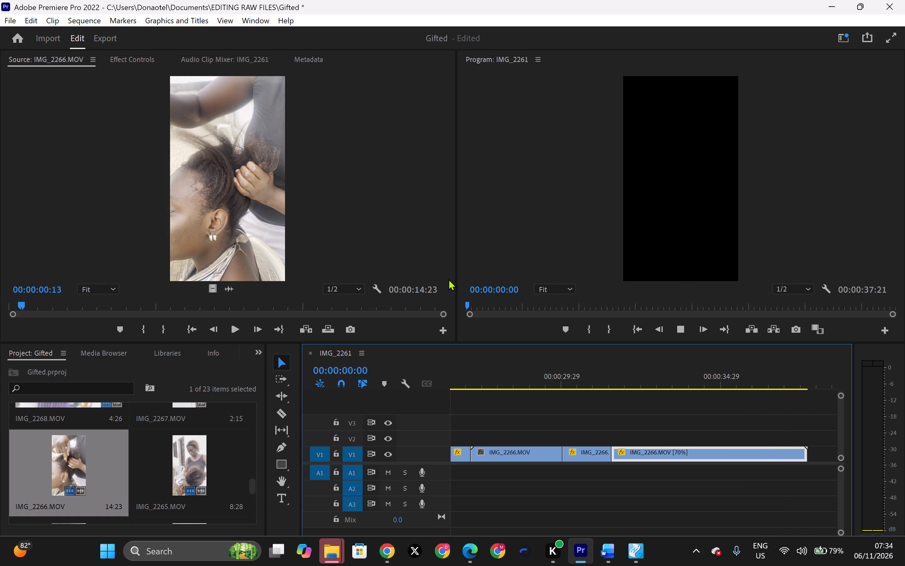
key("space")
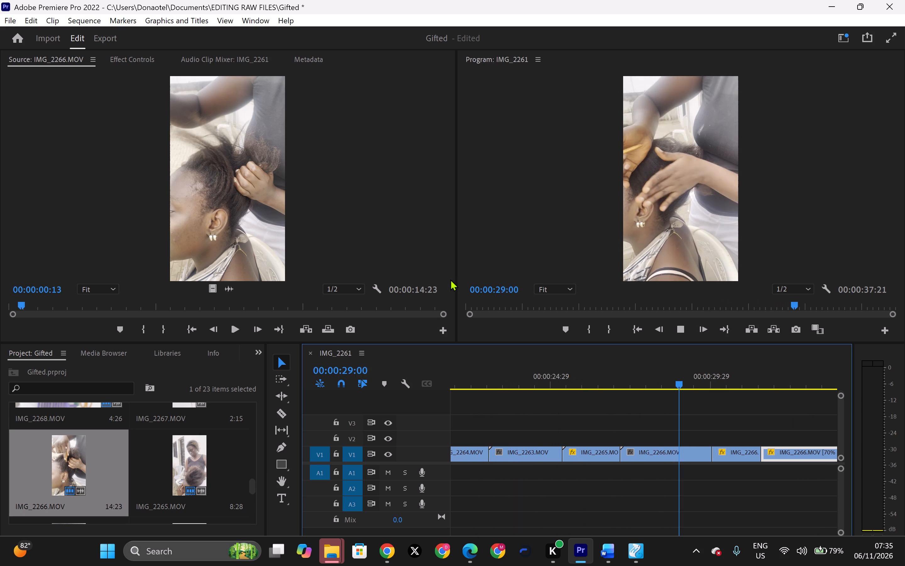
key("space")
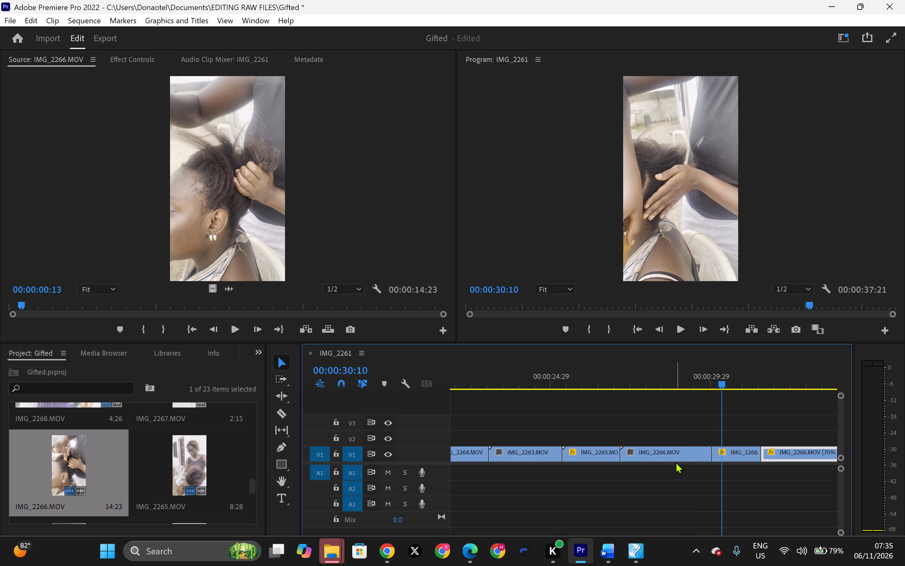
Set the speed of the first IMG_2266 segment on V1 to 300%.
left_click(670, 455)
right_click(670, 453)
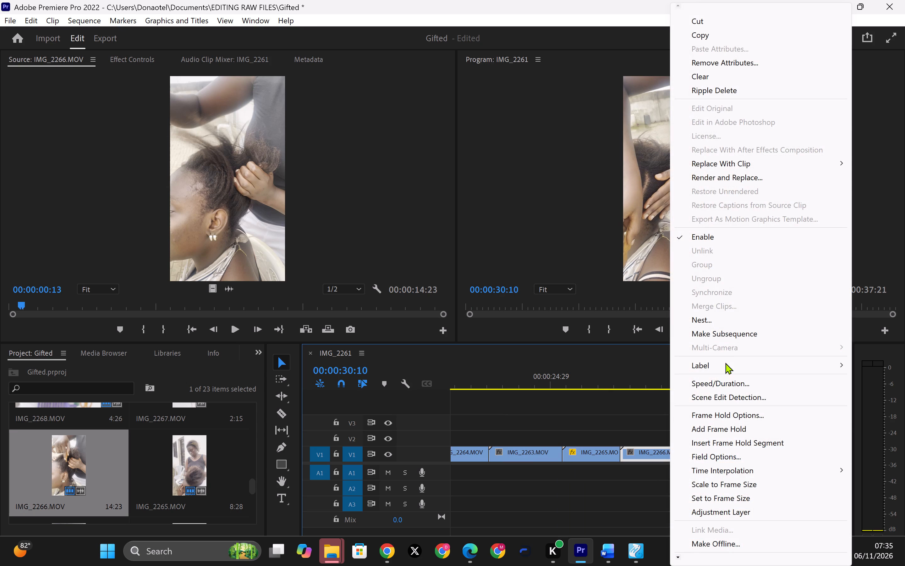
left_click(719, 389)
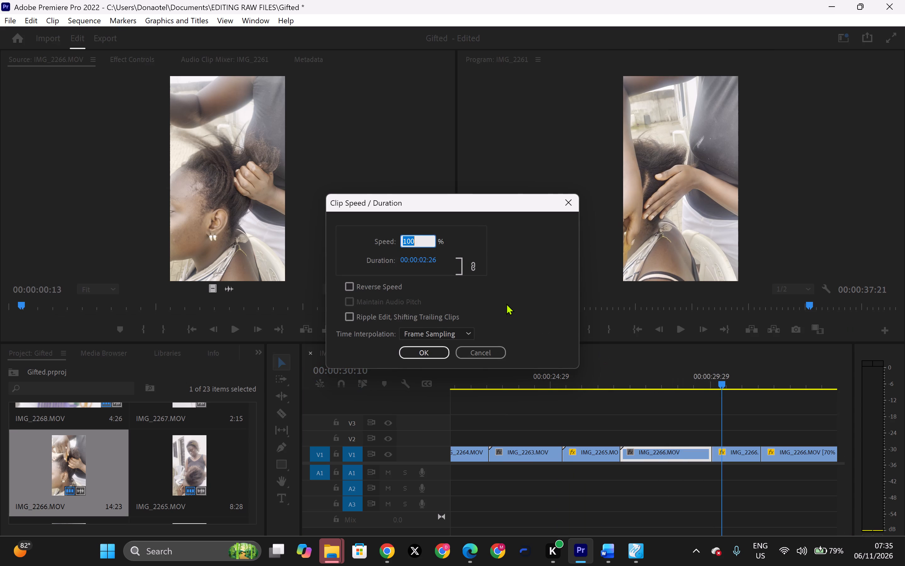
type("300")
key("Return")
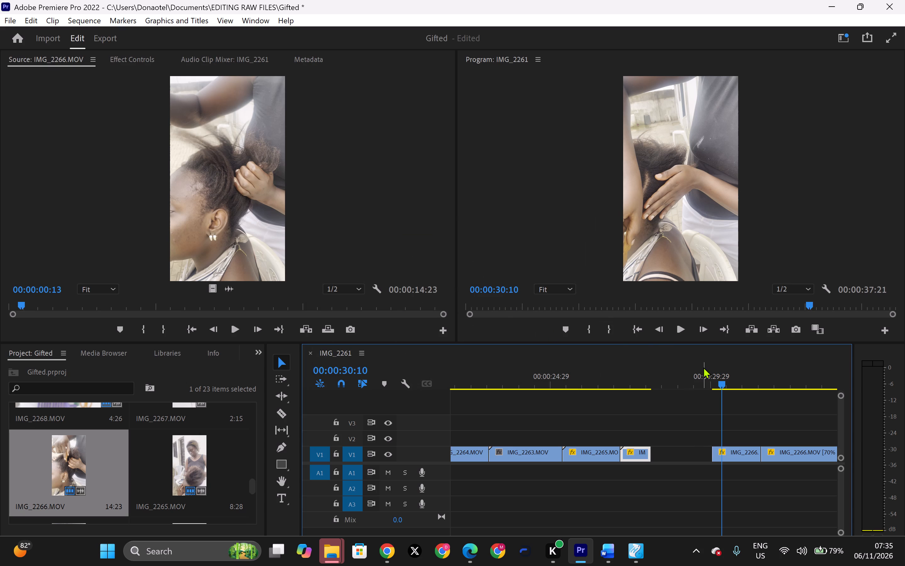
Ripple delete the empty gap on V1 between the first and middle IMG_2266 segments.
left_click(671, 457)
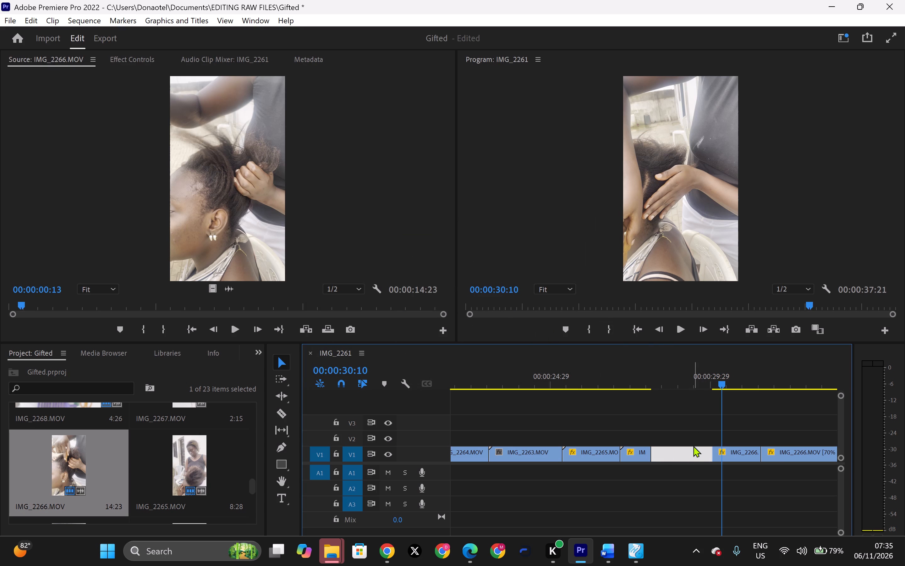
right_click_drag(690, 452, 684, 452)
left_click(709, 463)
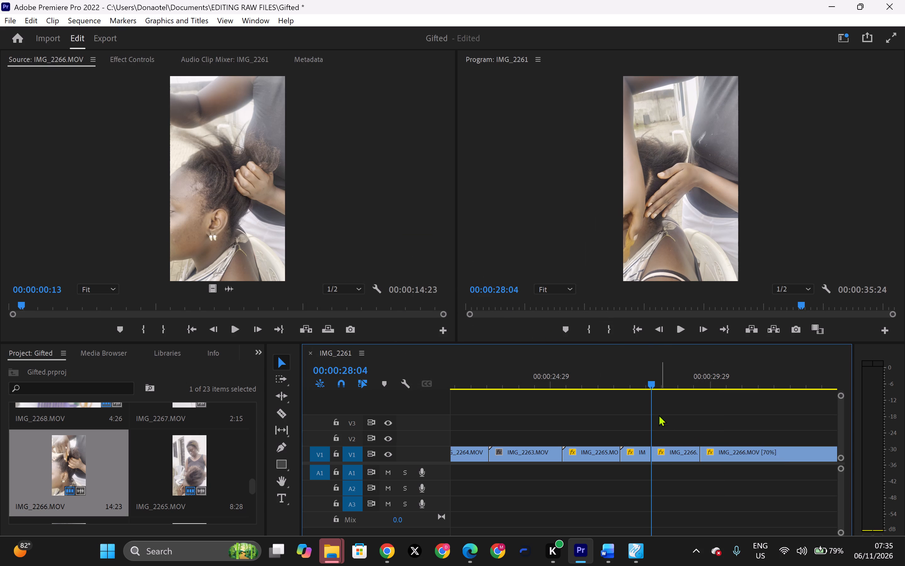
Review playback from 00:00:25:27 and set the speed of the middle IMG_2266 segment on V1 to 150%.
left_click_drag(652, 381, 580, 417)
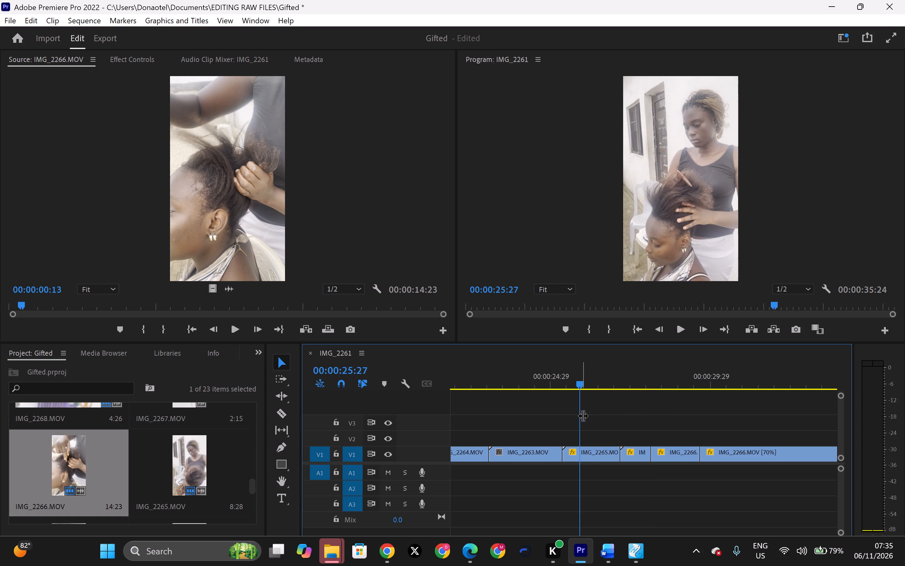
key("space")
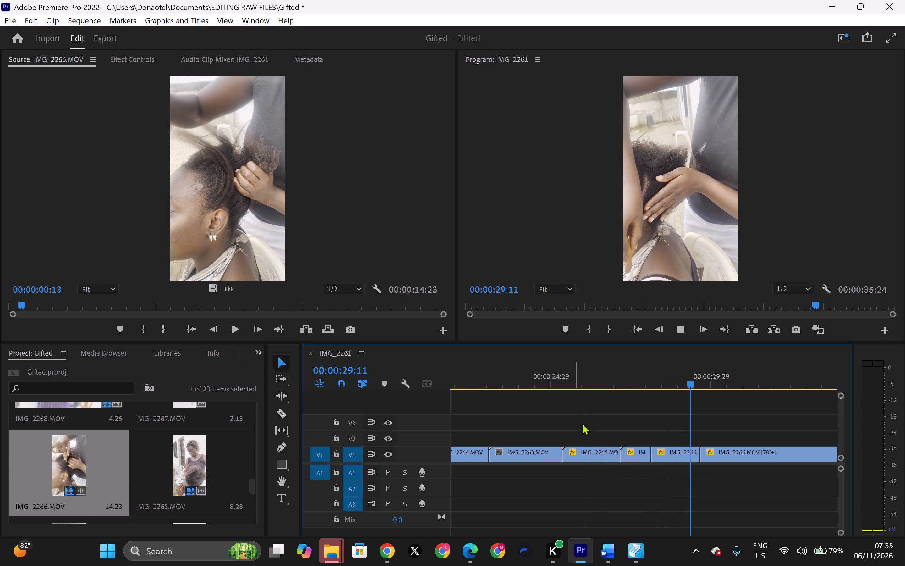
key("space")
left_click(685, 454)
right_click(688, 454)
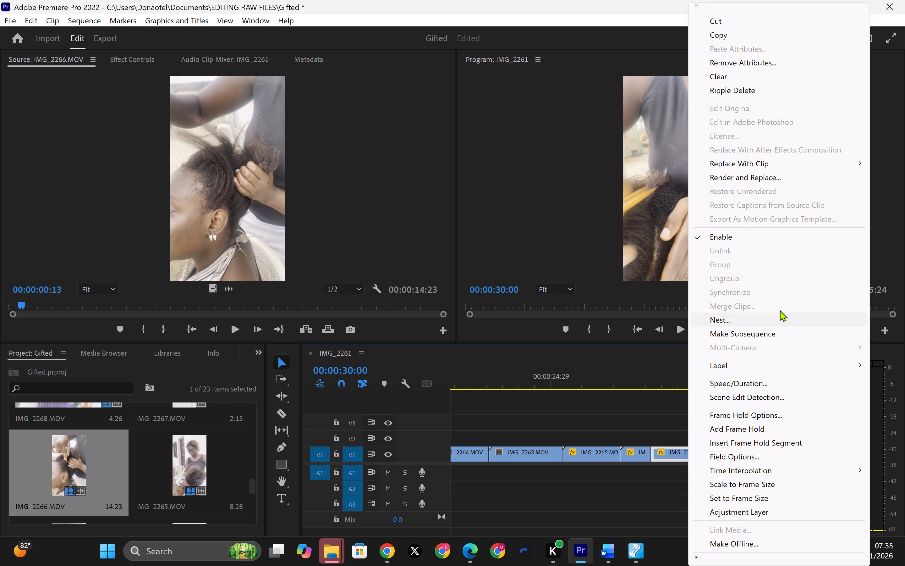
left_click(767, 388)
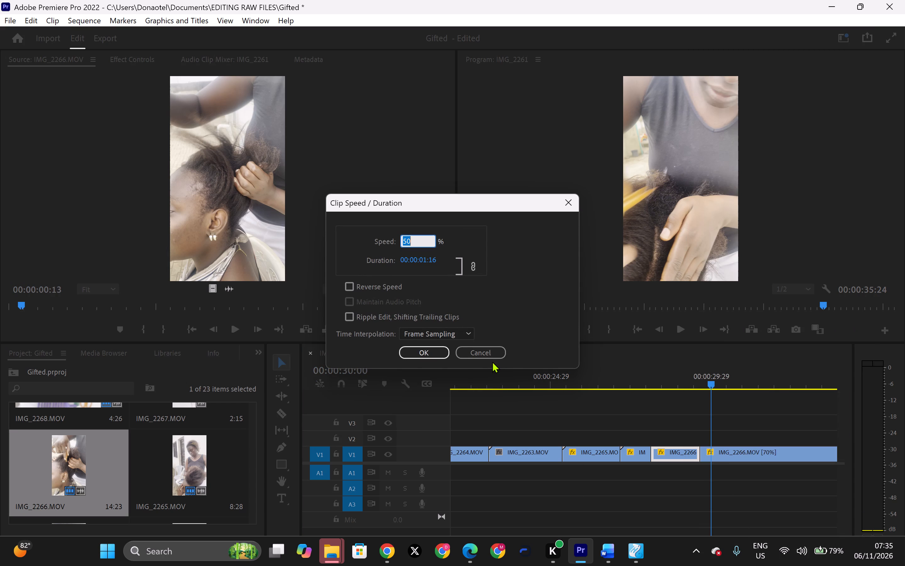
type("150")
key("Return")
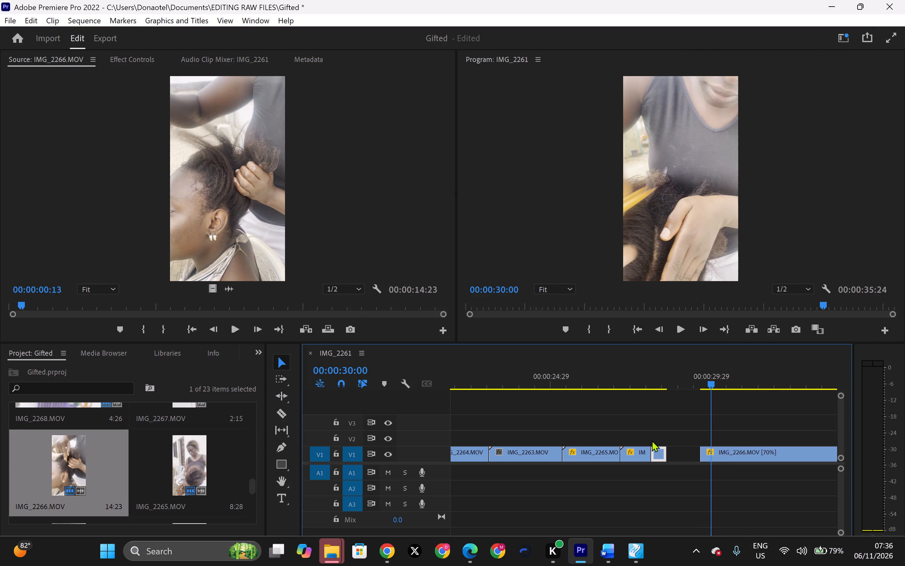
Ripple delete the empty gap on V1 between the middle and last IMG_2266 segments.
left_click(676, 451)
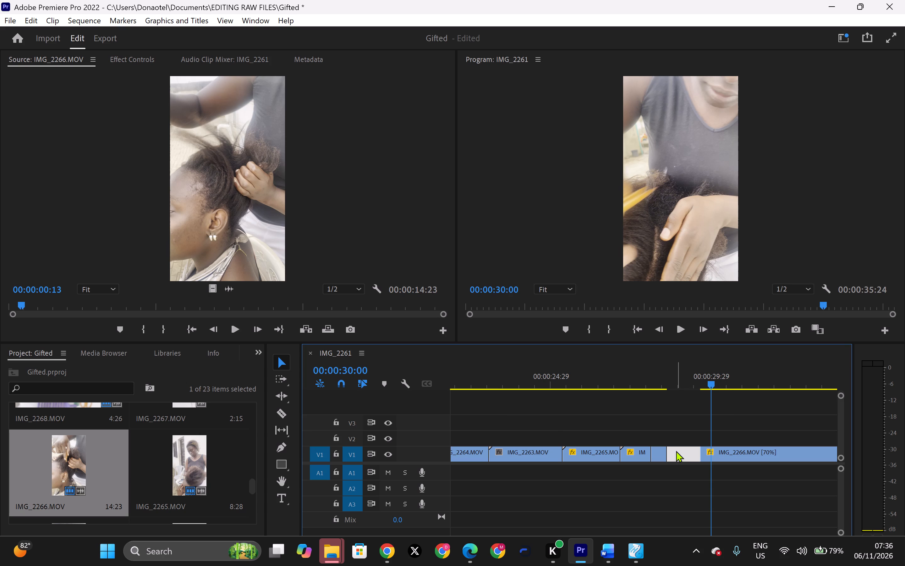
right_click(676, 451)
left_click(700, 458)
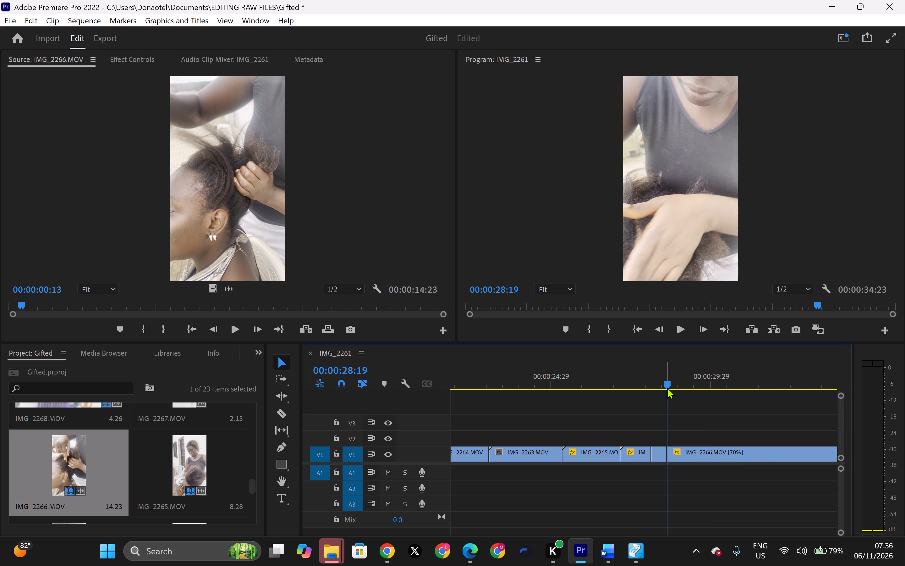
Review the retimed ending and split the last IMG_2266 segment on V1 at 00:00:33:07.
left_click_drag(667, 386, 626, 399)
key("space")
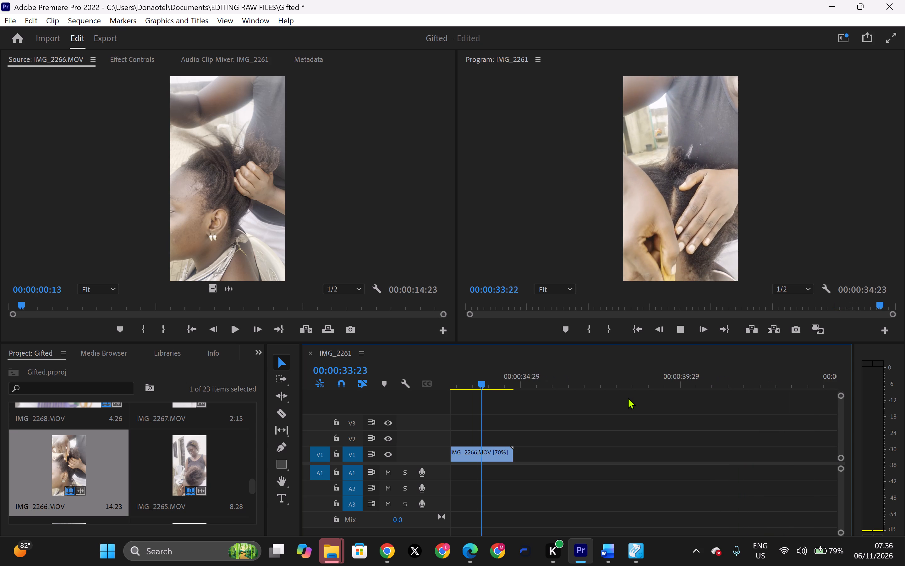
key("space")
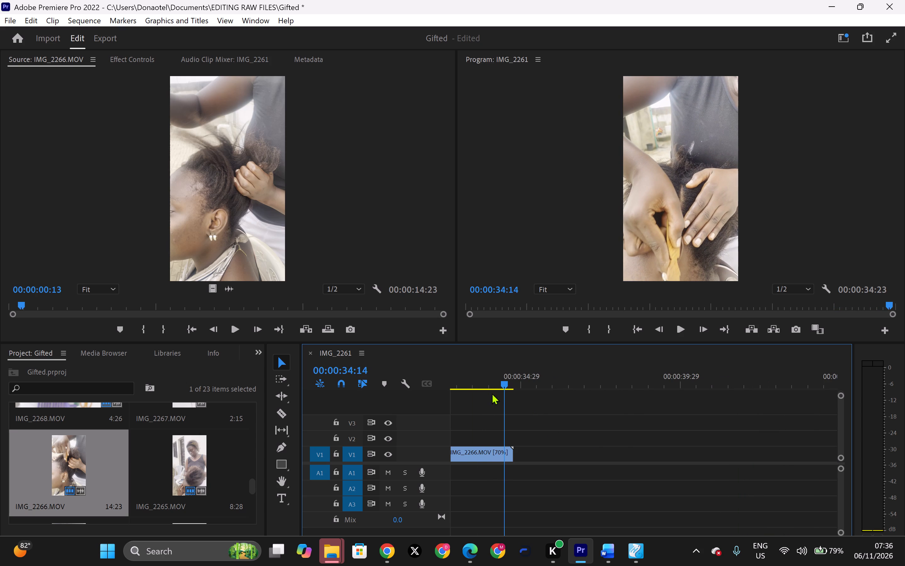
left_click_drag(507, 379, 397, 412)
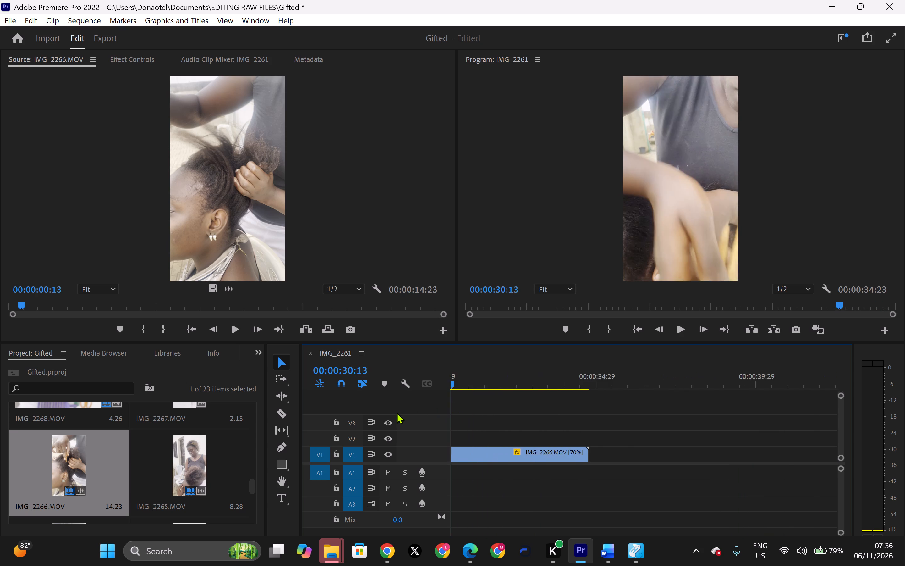
left_click_drag(397, 412, 573, 437)
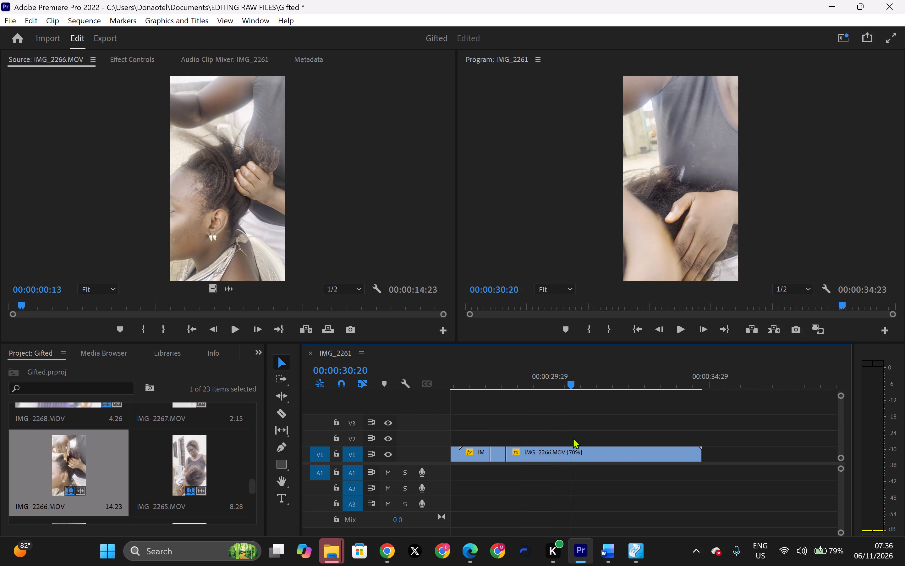
left_click_drag(573, 437, 644, 459)
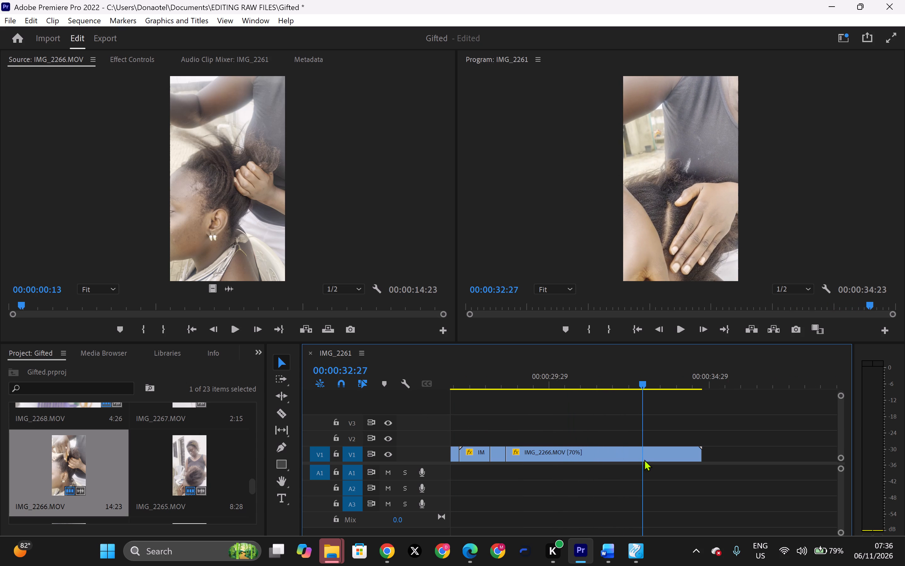
left_click_drag(644, 459, 655, 459)
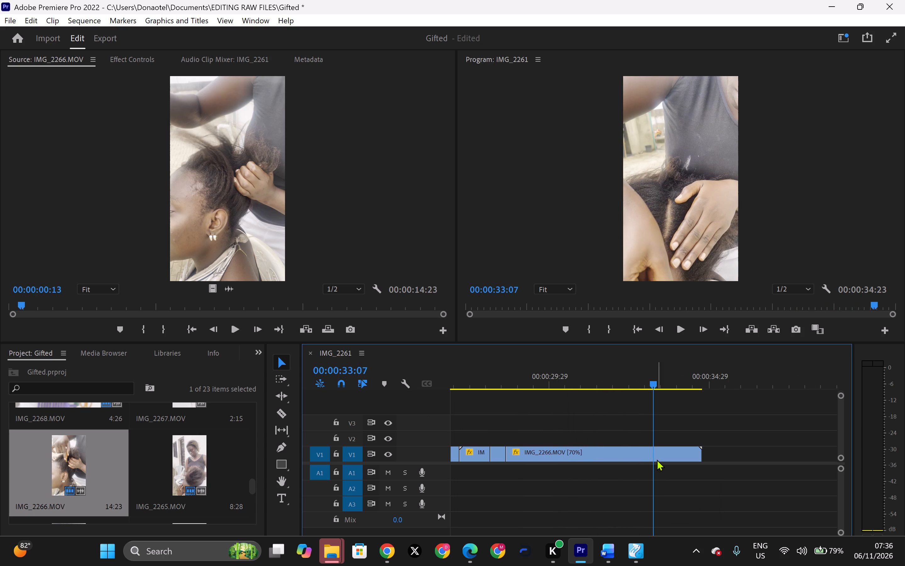
left_click(593, 451)
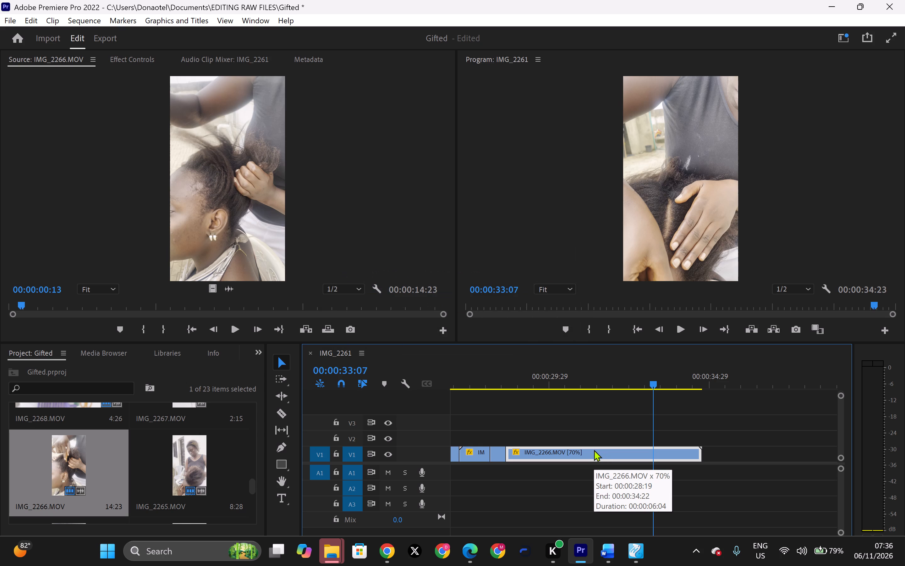
key("ctrl+k")
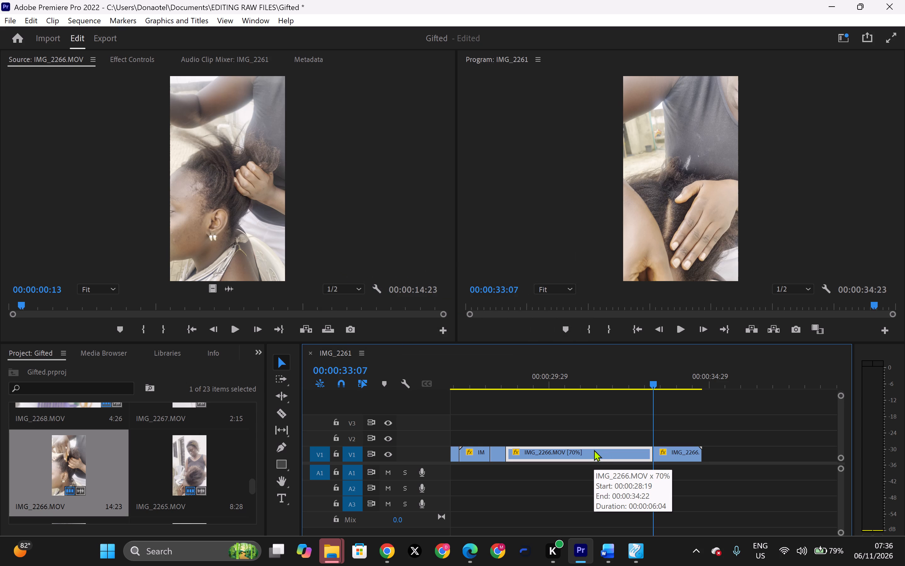
Set the speed of the IMG_2266 part just before the new cut at 00:00:33:07 to 120%.
right_click(594, 451)
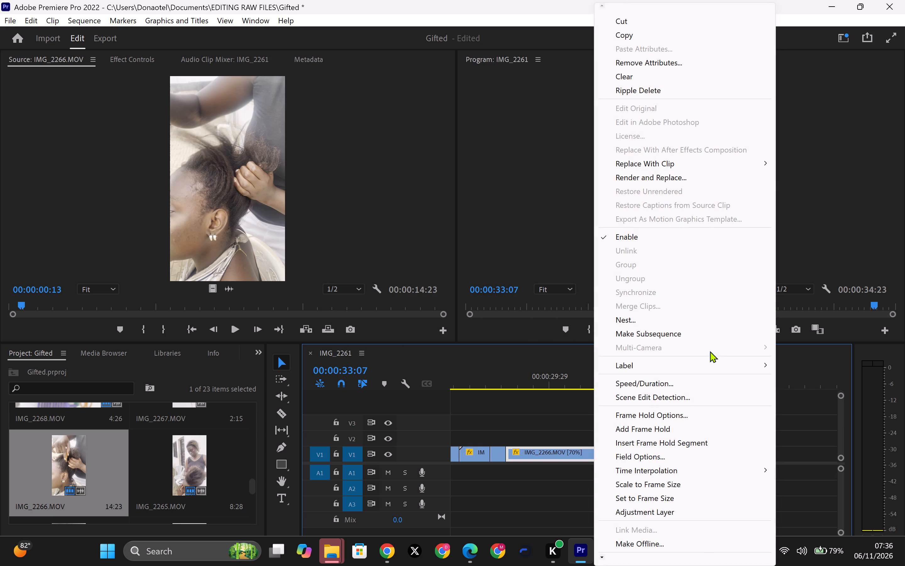
left_click(685, 386)
type("120")
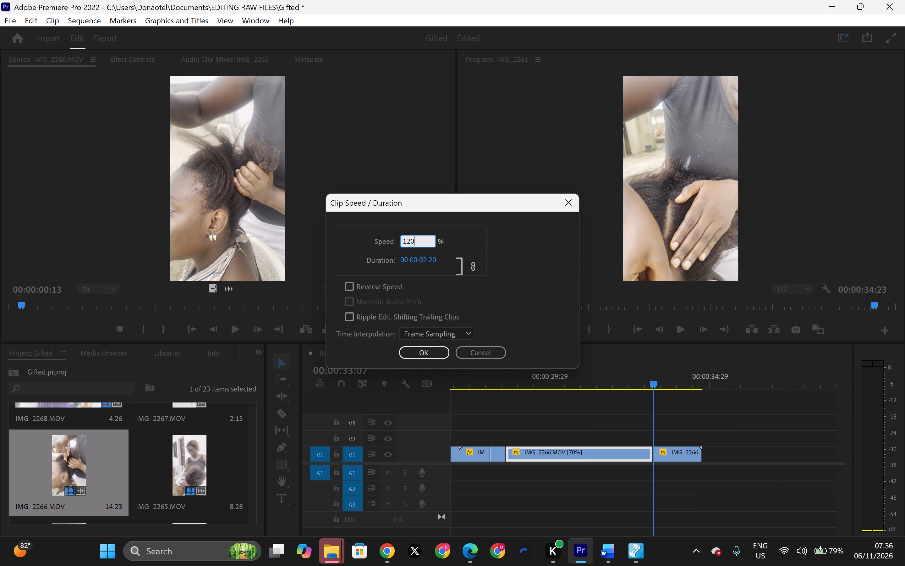
key("Return")
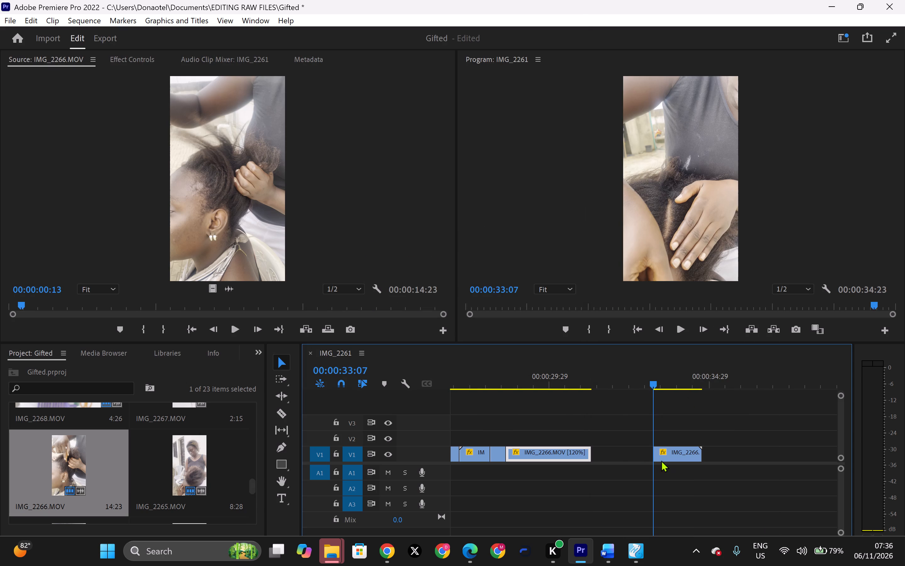
Ripple delete the empty gap on V1 between the 120% IMG_2266 segment and the final IMG_2266 segment.
left_click(620, 458)
left_click(620, 452)
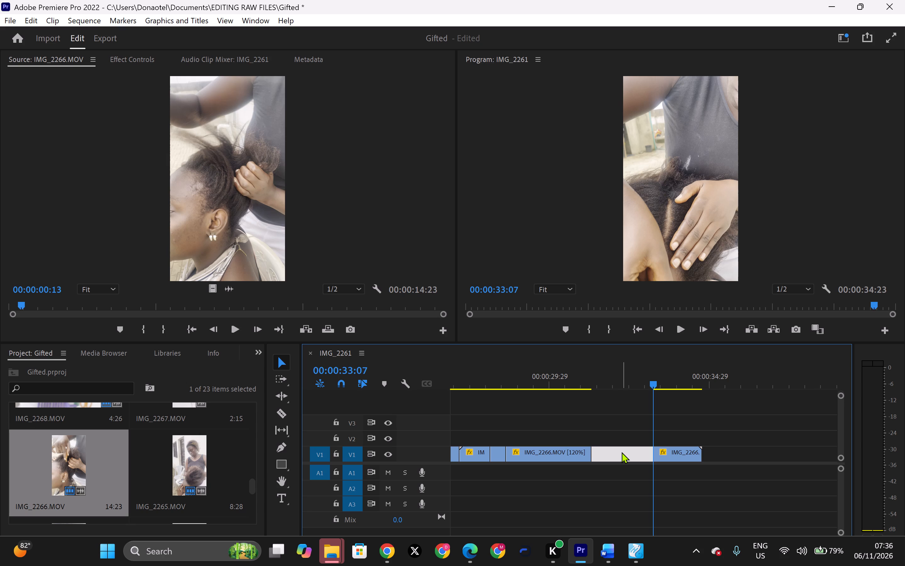
right_click(622, 452)
left_click(684, 467)
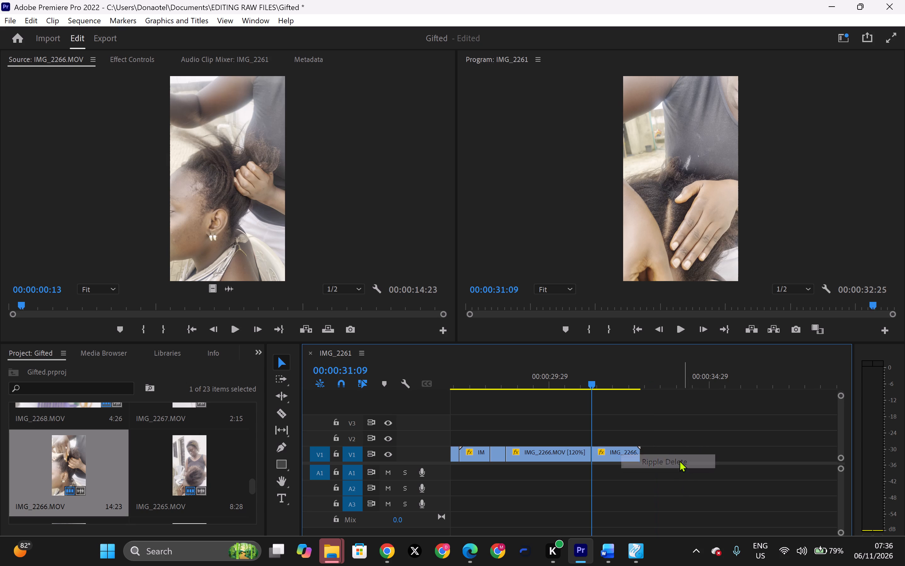
Set the speed of the final IMG_2266 segment on V1 to 50%.
left_click(628, 451)
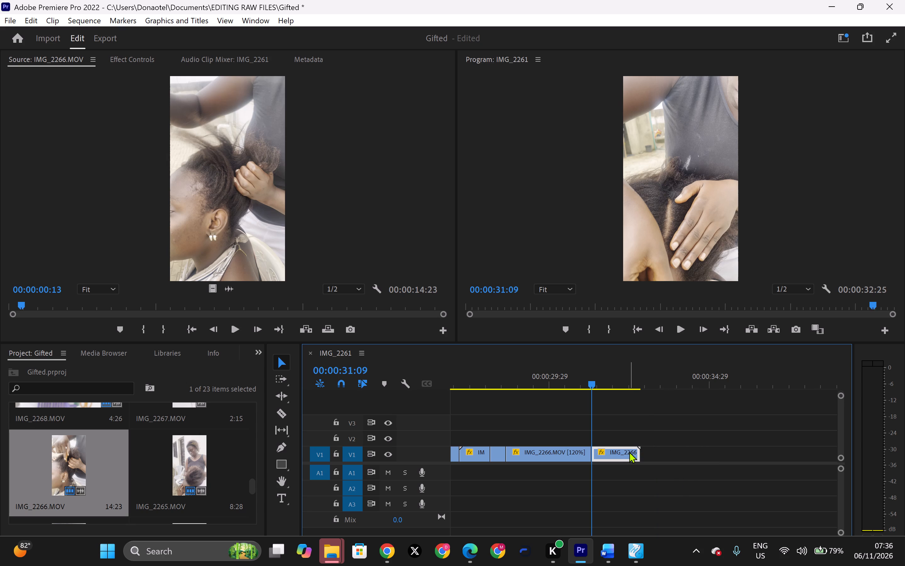
right_click(628, 452)
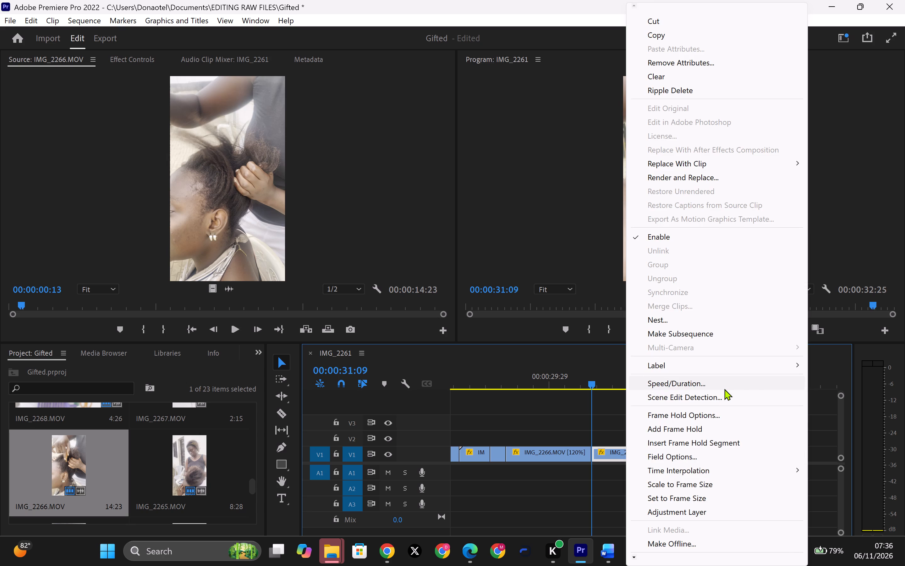
left_click(723, 387)
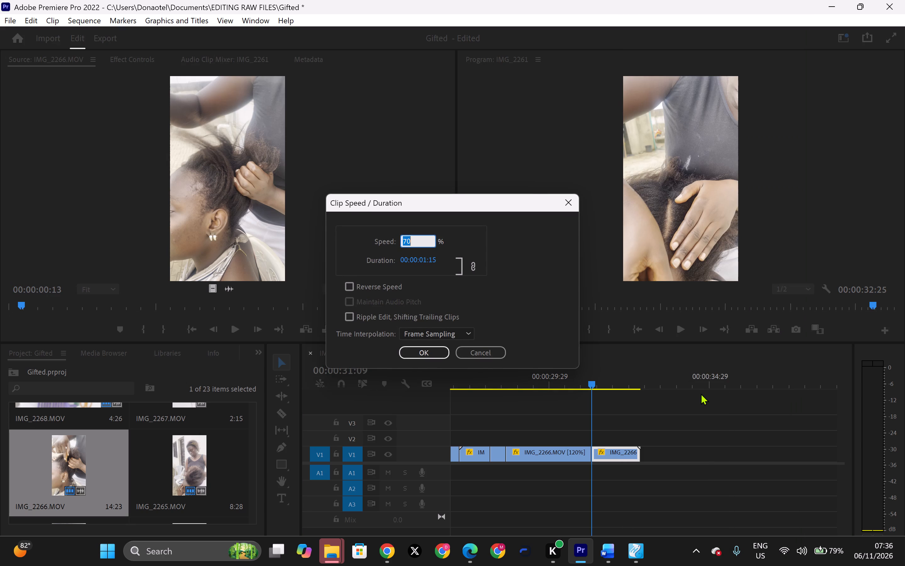
type("50")
key("Return")
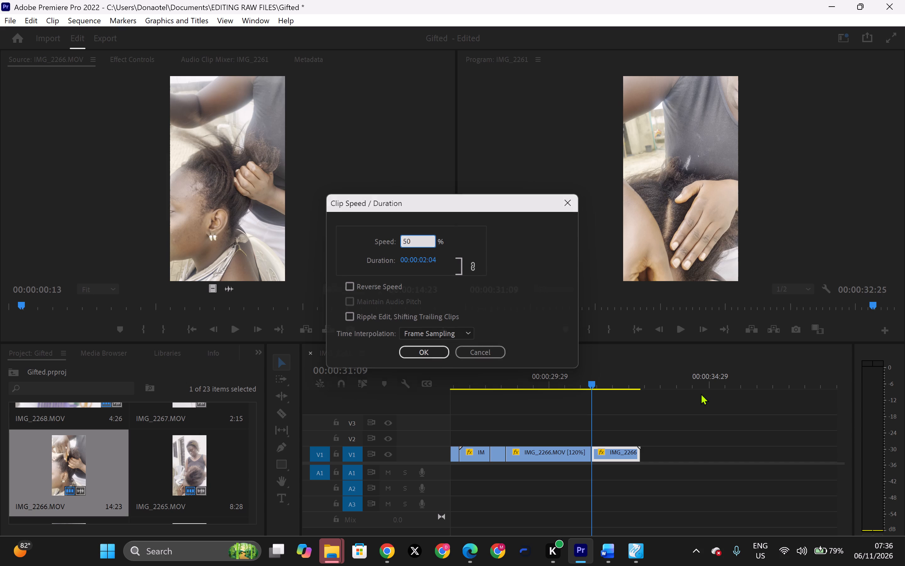
Play the final IMG_2266 segment through to the sequence's end, and replay the whole sequence from the start.
key("space")
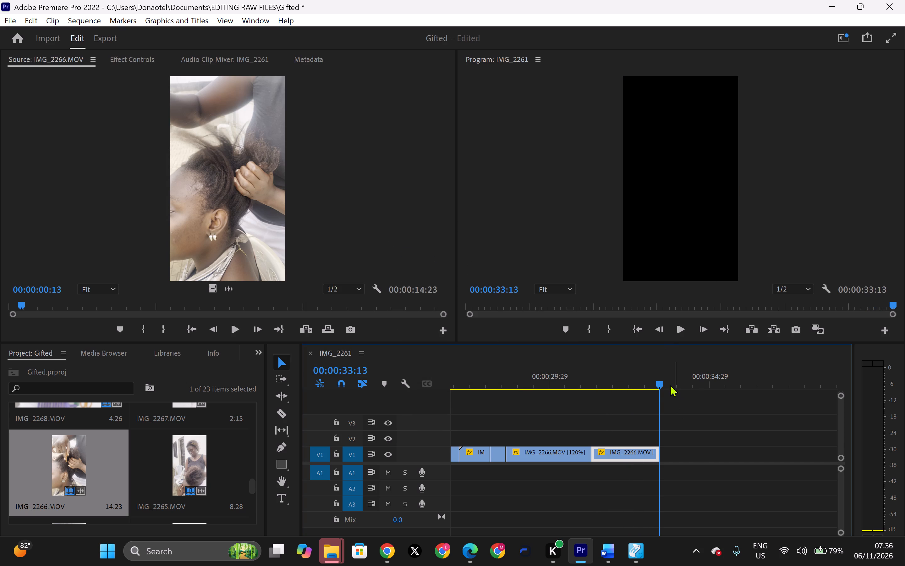
left_click(657, 384)
key("space")
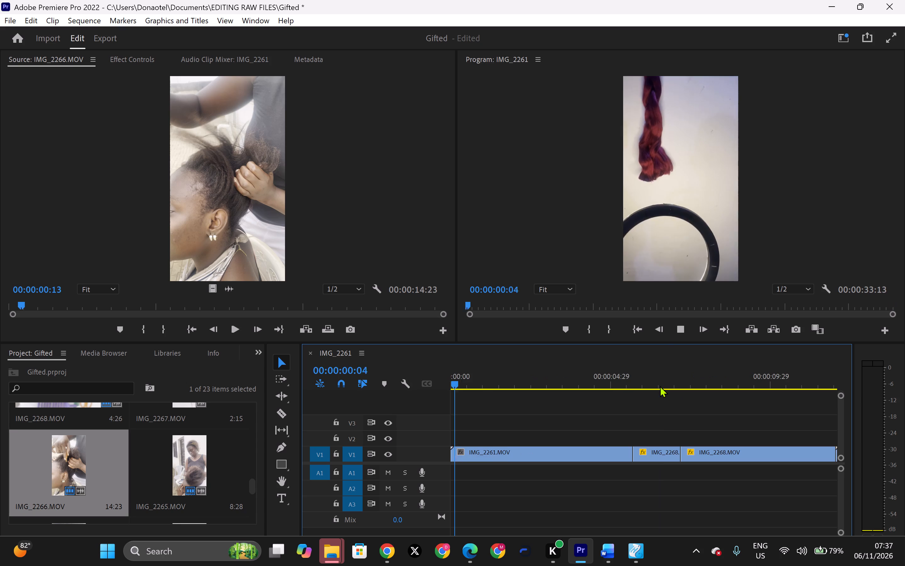
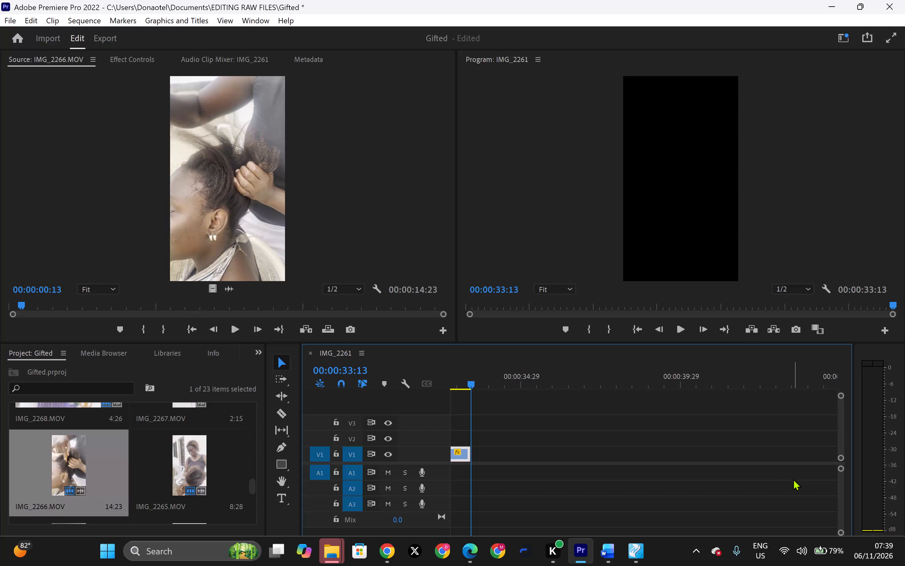
Save the Gifted project with the retimed sequence and close Premiere Pro.
key("ctrl+s")
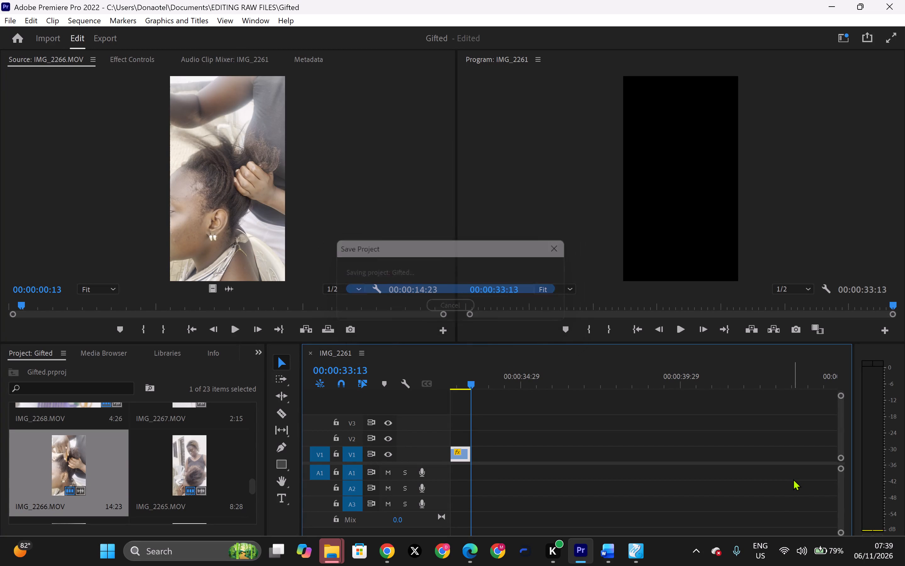
left_click(899, 12)
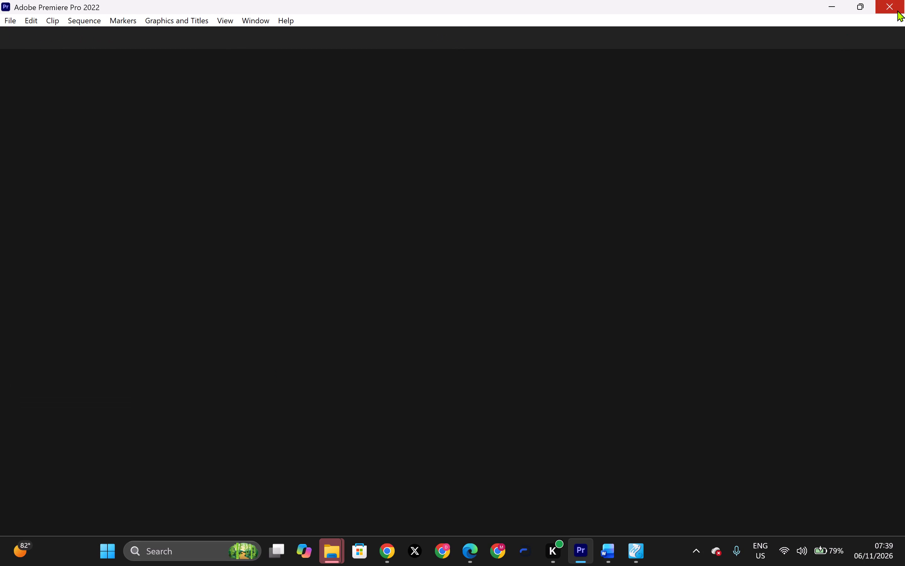